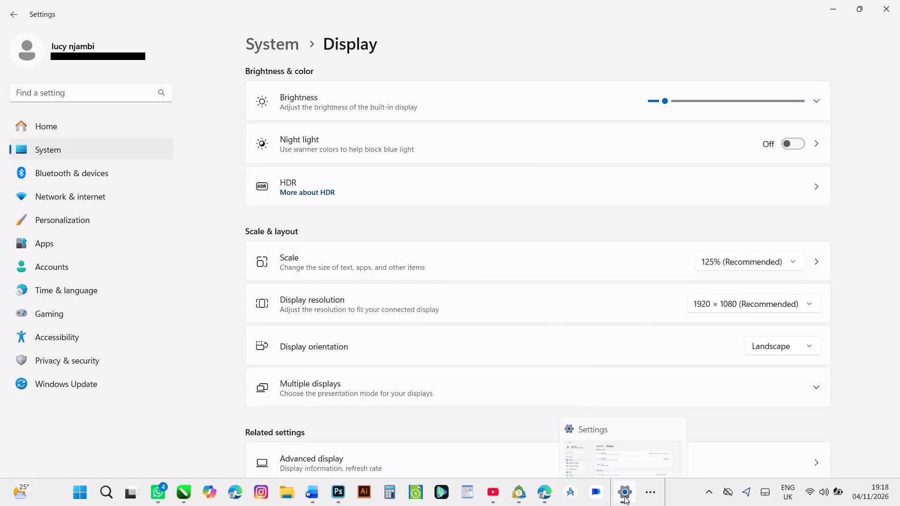
Close the Settings window to return to the wedding invitation documents.
{"action": "left_click", "coordinate": [895, 4]}
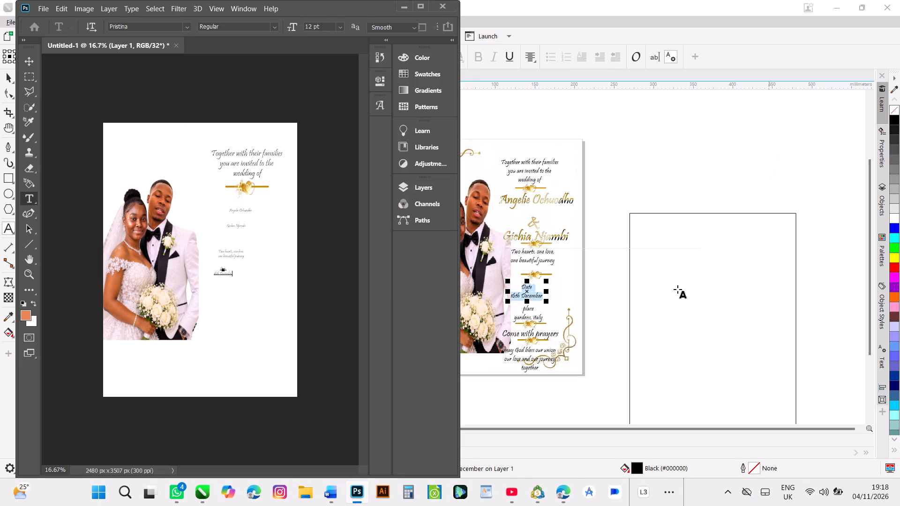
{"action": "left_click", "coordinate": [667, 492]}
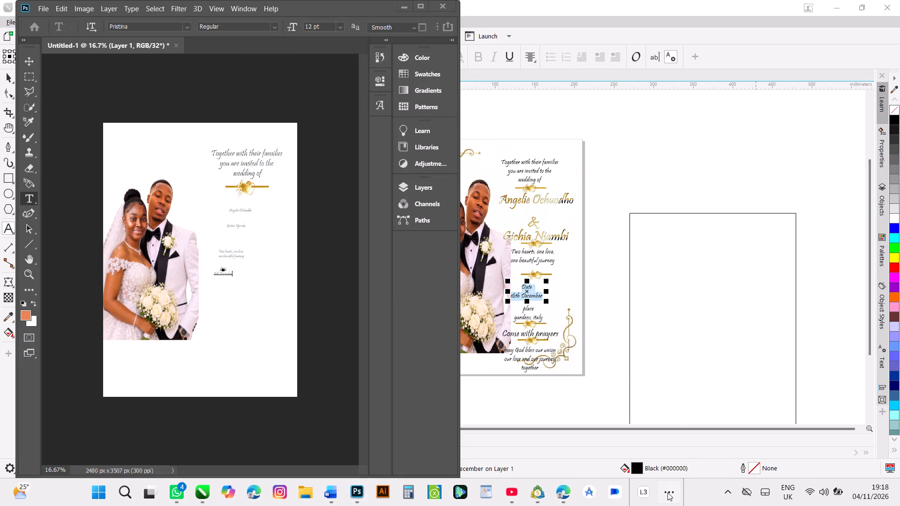
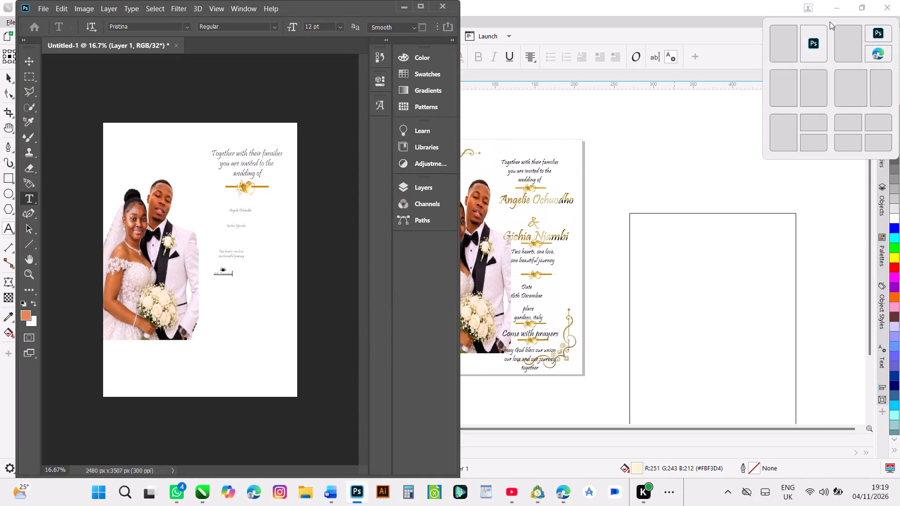
Arrange the Photoshop and CorelDRAW windows side by side, with the finished invitation visible as reference.
{"action": "left_click", "coordinate": [787, 40]}
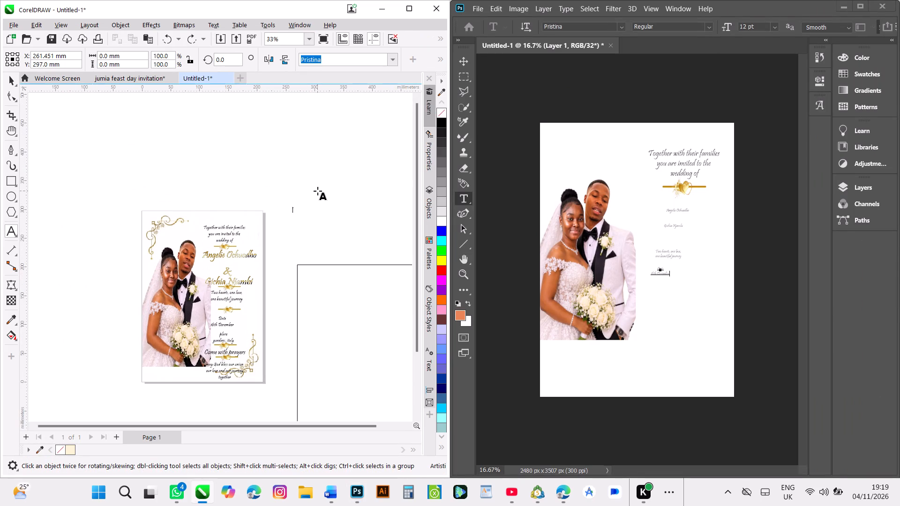
{"action": "left_click_drag", "start_coordinate": [415, 183], "coordinate": [416, 207]}
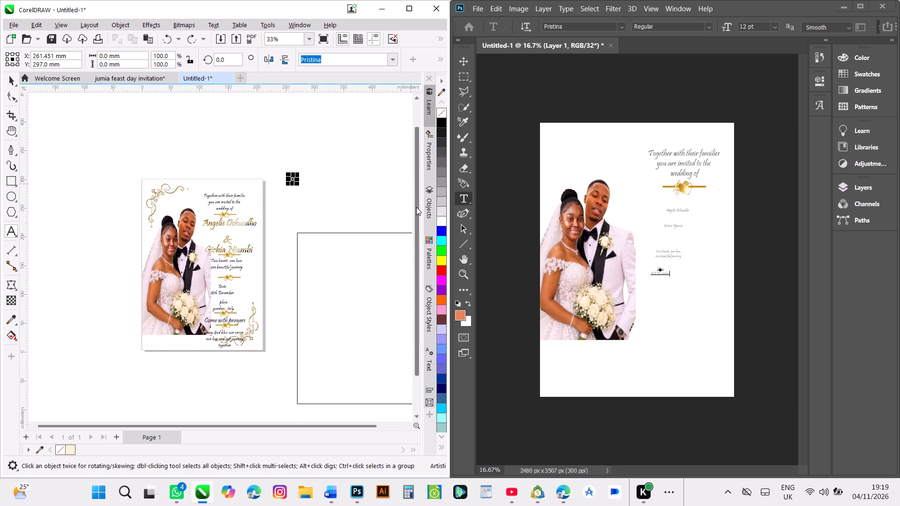
{"action": "left_click_drag", "start_coordinate": [416, 207], "coordinate": [416, 217]}
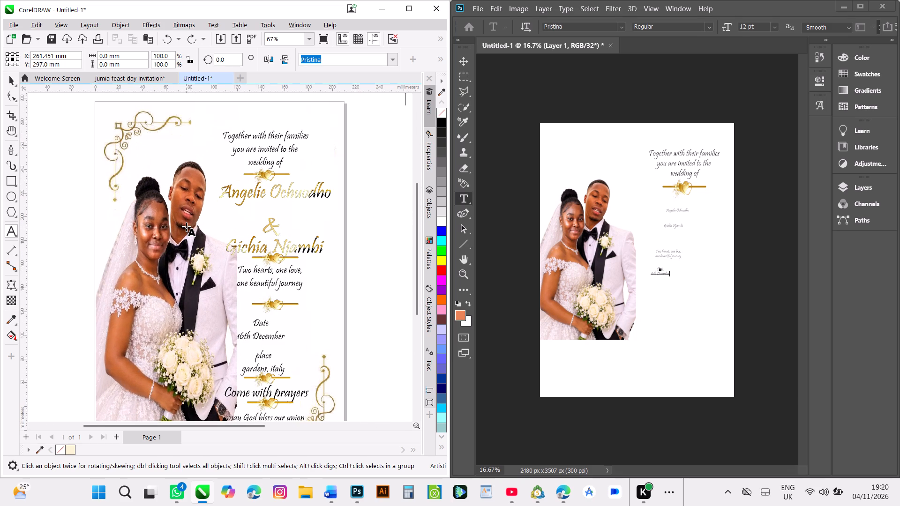
{"action": "left_click_drag", "start_coordinate": [416, 190], "coordinate": [417, 206]}
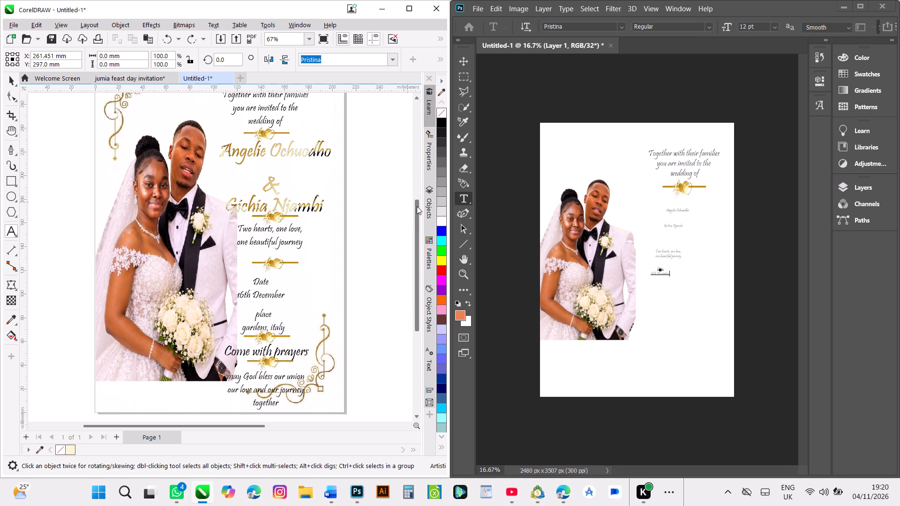
{"action": "left_click_drag", "start_coordinate": [417, 206], "coordinate": [417, 207]}
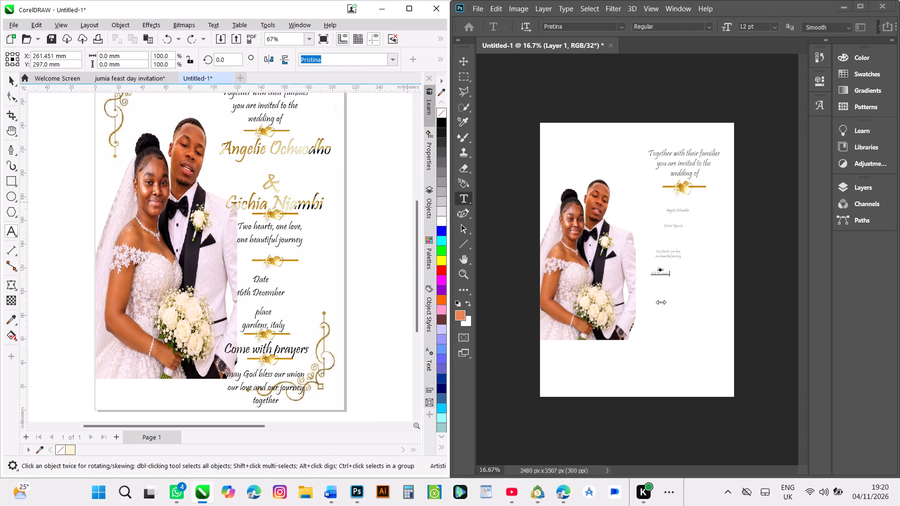
In Photoshop, finish editing the "Date 16th December" text and deselect its layer.
{"action": "left_click", "coordinate": [744, 172]}
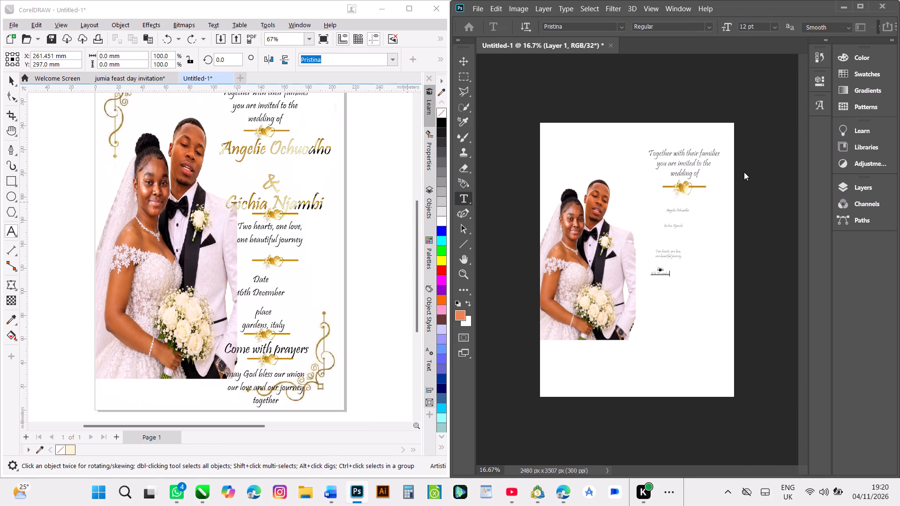
{"action": "key", "text": "ctrl+equal"}
{"action": "key", "text": "ctrl+equal"}
{"action": "key", "text": "ctrl+equal"}
{"action": "key", "text": "ctrl+equal"}
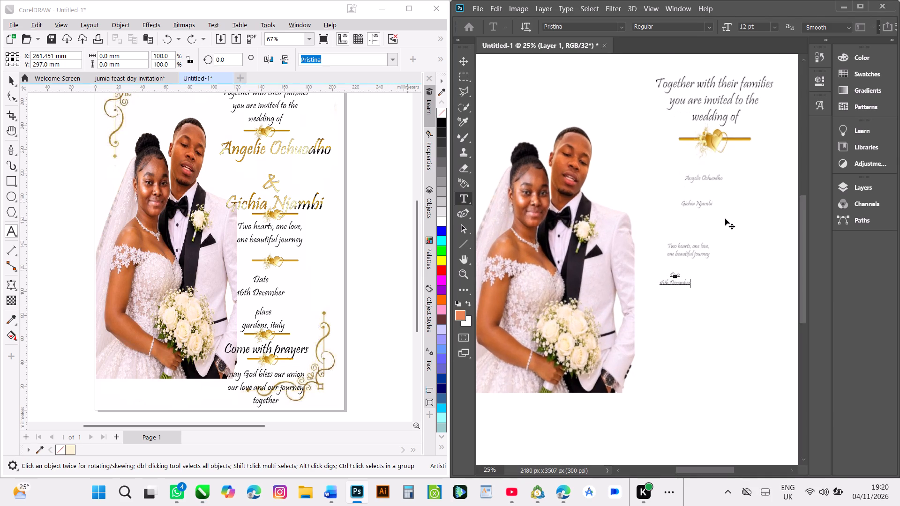
{"action": "key", "text": "ctrl+equal"}
{"action": "key", "text": "ctrl+equal"}
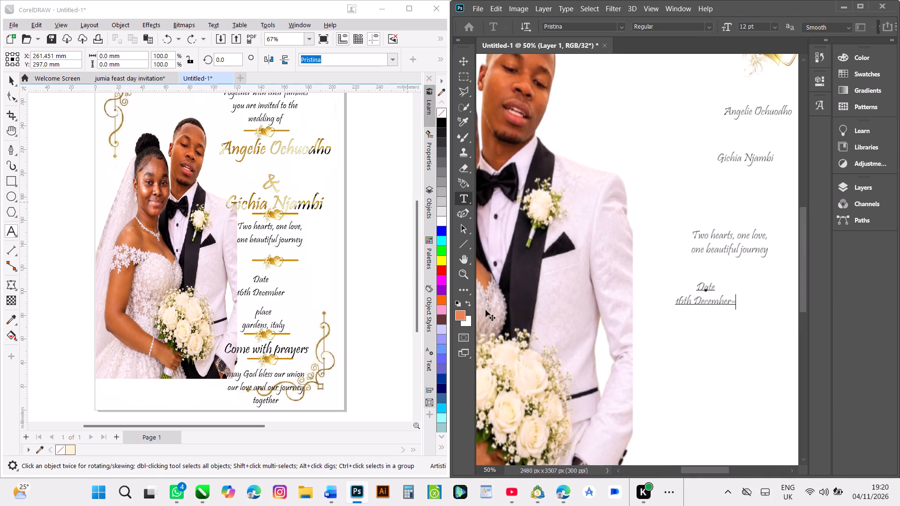
{"action": "left_click", "coordinate": [706, 337]}
{"action": "key", "text": "ctrl+minus"}
{"action": "key", "text": "ctrl+minus"}
{"action": "key", "text": "ctrl+minus"}
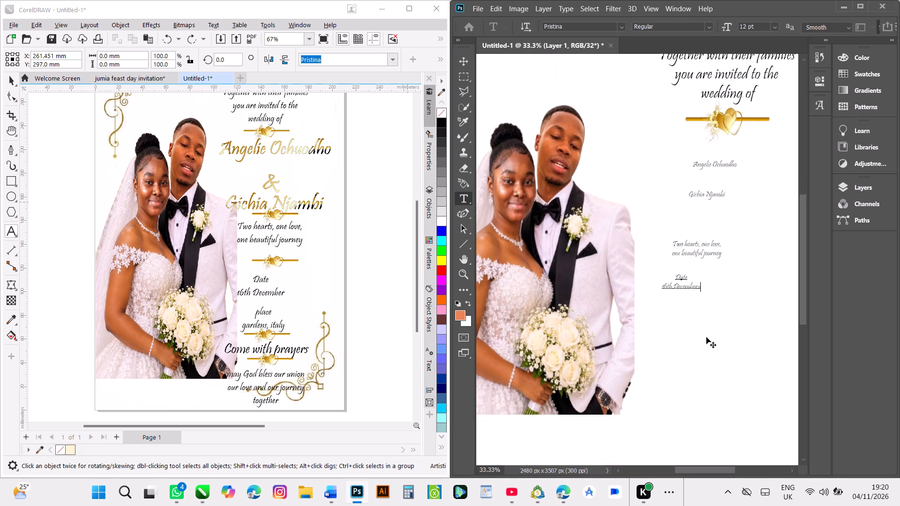
{"action": "key", "text": "ctrl+minus"}
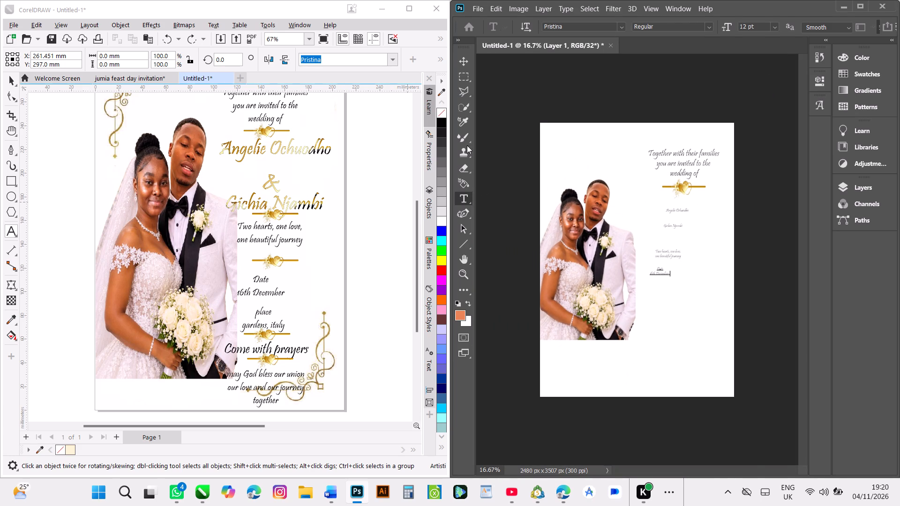
{"action": "left_click", "coordinate": [462, 59]}
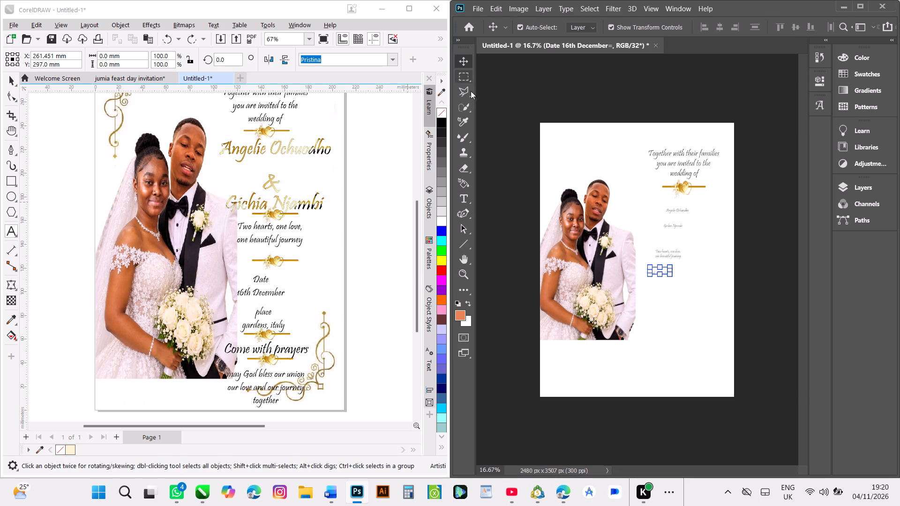
{"action": "left_click", "coordinate": [710, 84]}
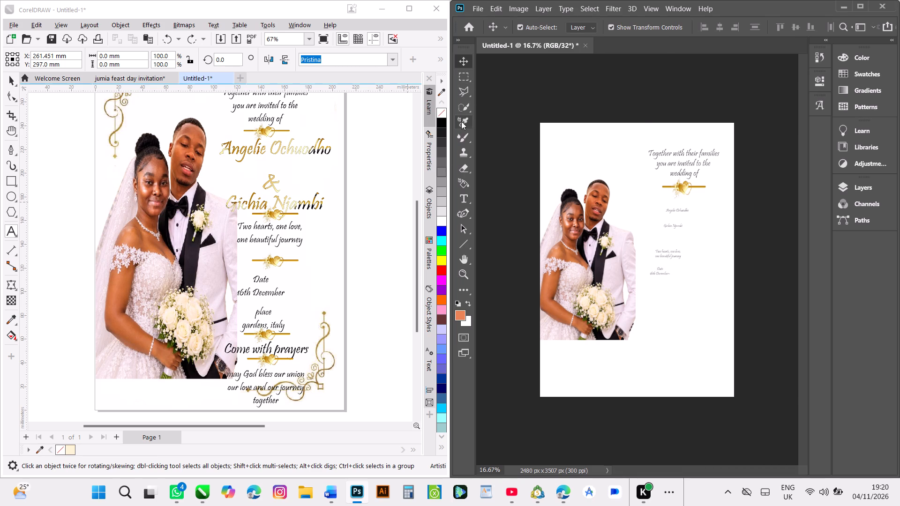
Copy the "place gardens, italy" text from the CorelDRAW invitation and paste it as a new Photoshop text layer below the date.
{"action": "left_click", "coordinate": [463, 195]}
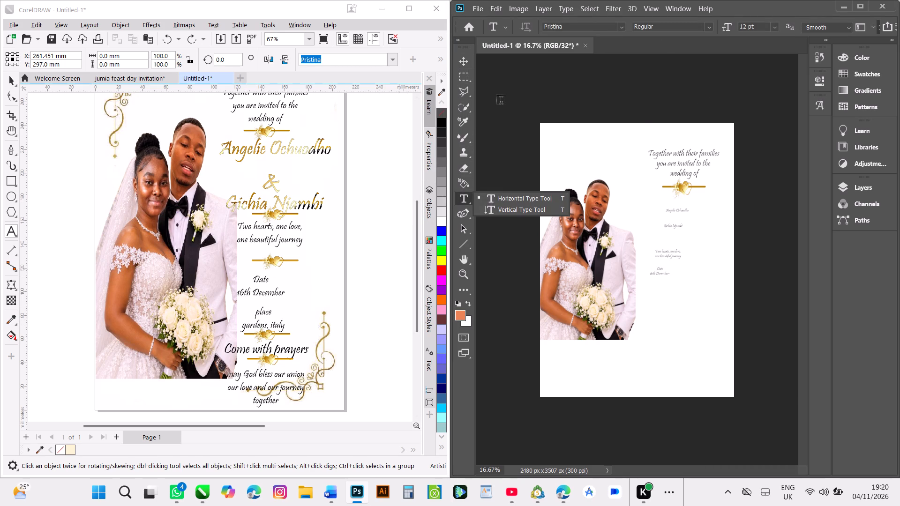
{"action": "left_click", "coordinate": [465, 63]}
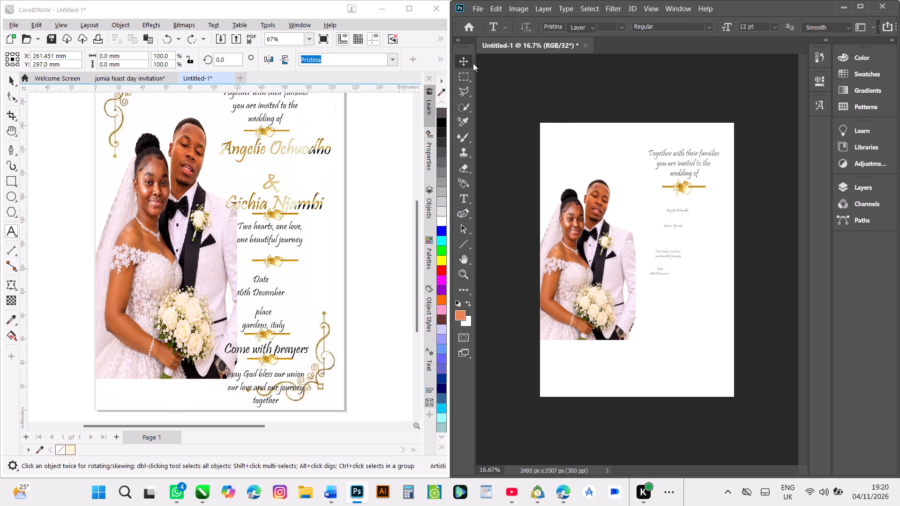
{"action": "left_click", "coordinate": [341, 263]}
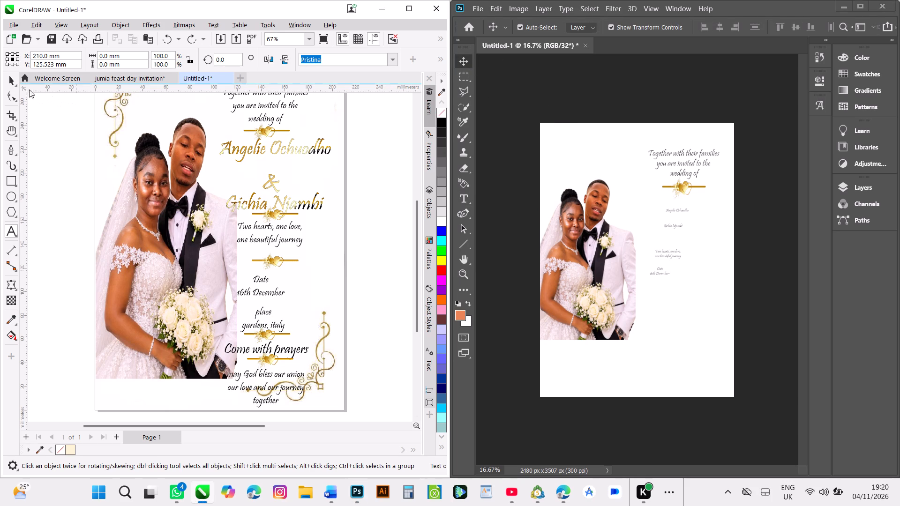
{"action": "left_click", "coordinate": [12, 79]}
{"action": "left_click", "coordinate": [265, 311]}
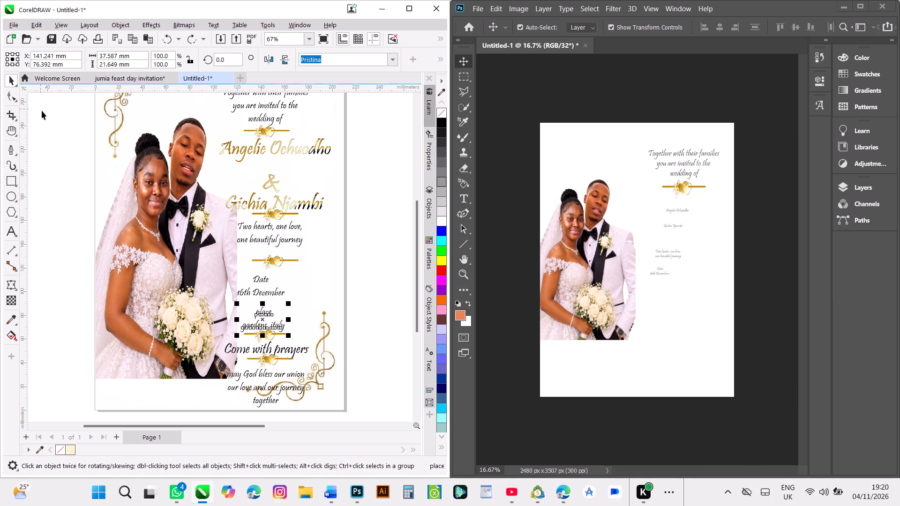
{"action": "left_click", "coordinate": [276, 312]}
{"action": "left_click", "coordinate": [273, 312]}
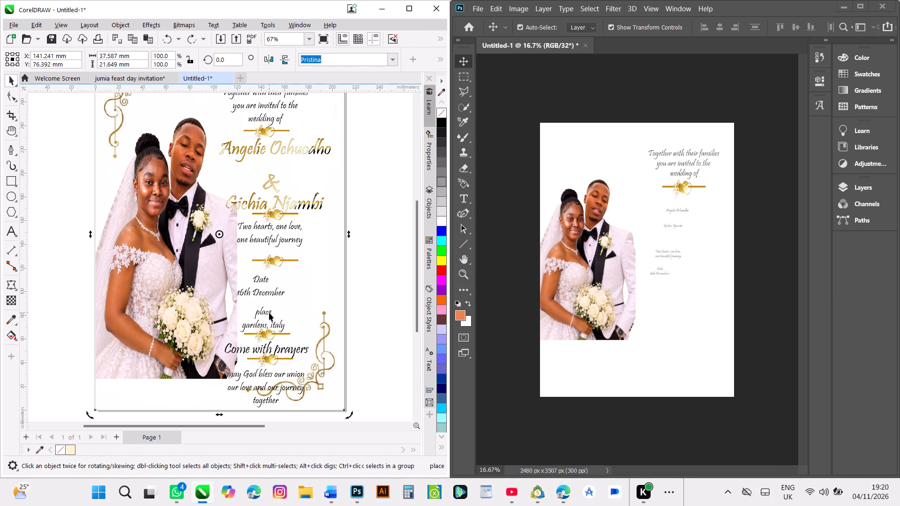
{"action": "double_click", "coordinate": [265, 313]}
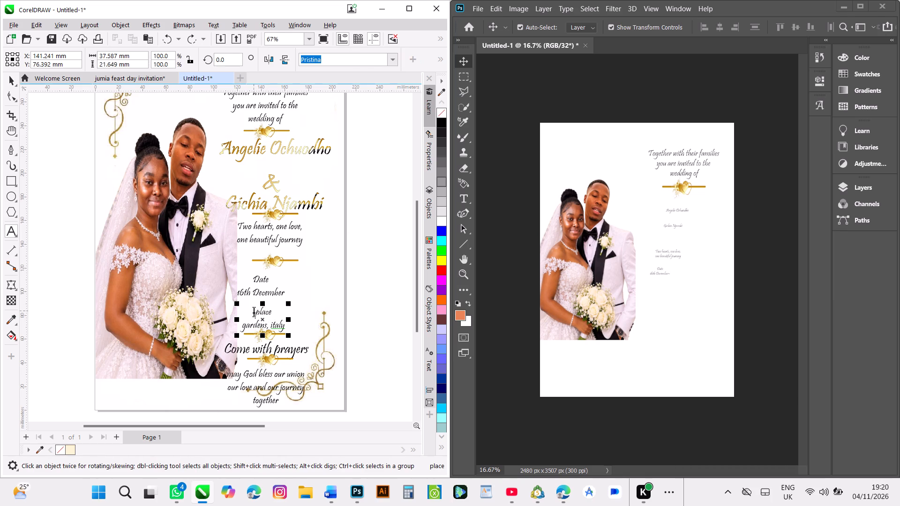
{"action": "left_click_drag", "start_coordinate": [254, 311], "coordinate": [290, 342]}
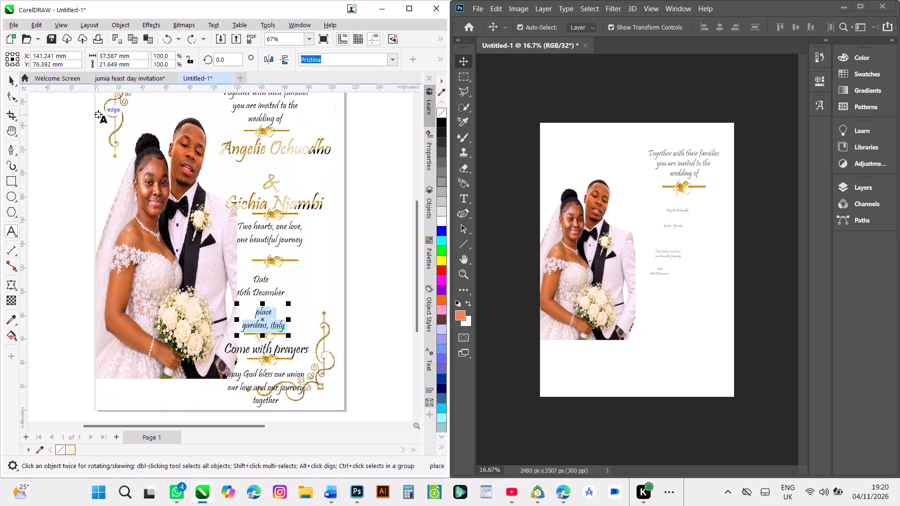
{"action": "key", "text": "ctrl+c"}
{"action": "left_click", "coordinate": [502, 190]}
{"action": "left_click", "coordinate": [460, 196]}
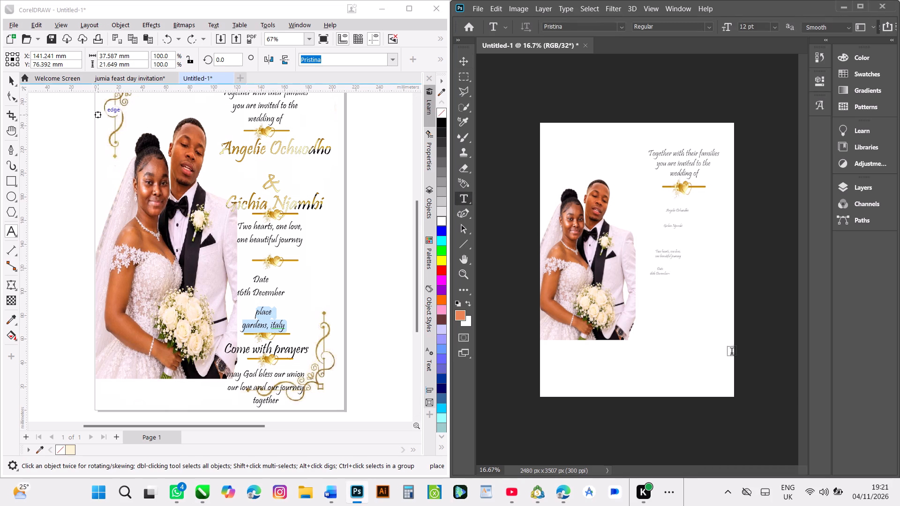
{"action": "left_click", "coordinate": [677, 287]}
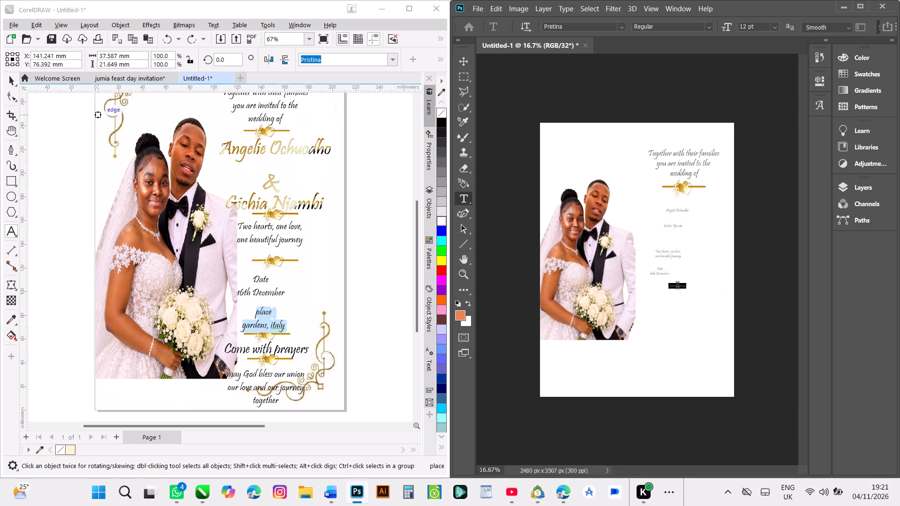
{"action": "key", "text": "ctrl+v"}
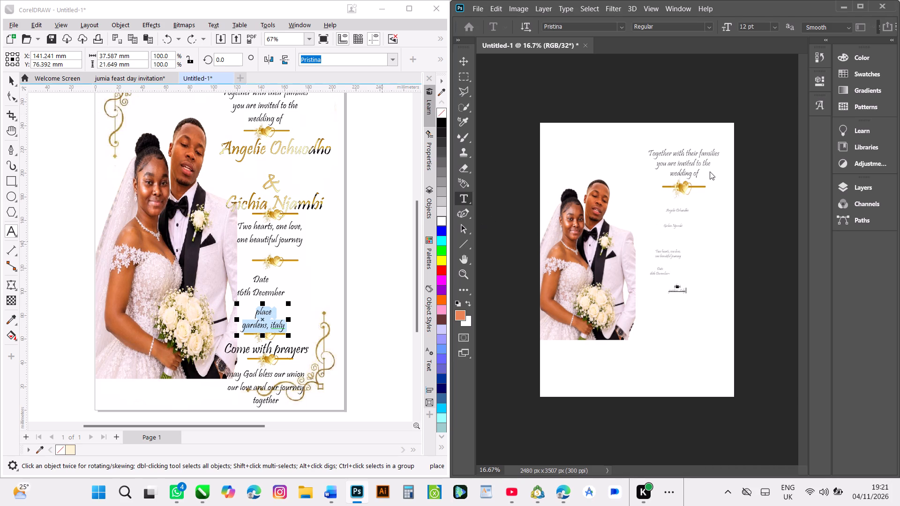
{"action": "left_click", "coordinate": [462, 57]}
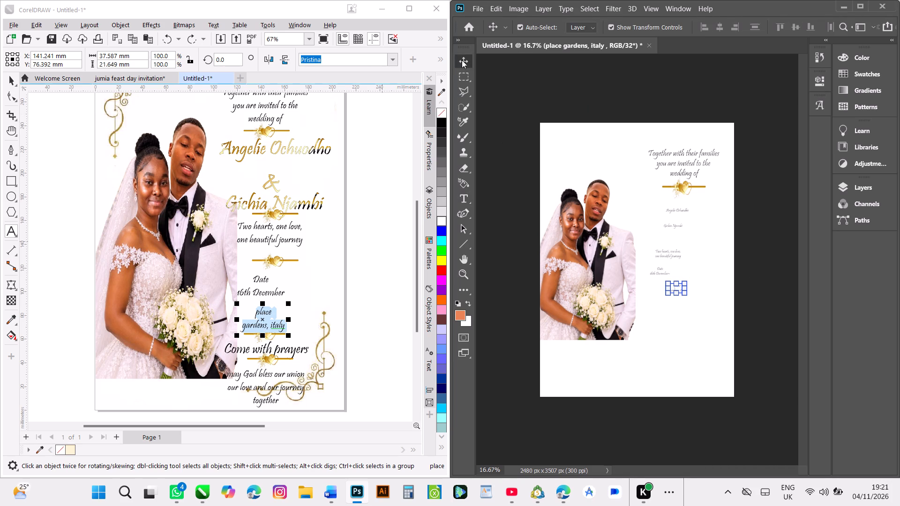
Start a new text line below "place gardens, italy" and copy "Come with prayers" from the CorelDRAW invitation.
{"action": "left_click", "coordinate": [463, 196]}
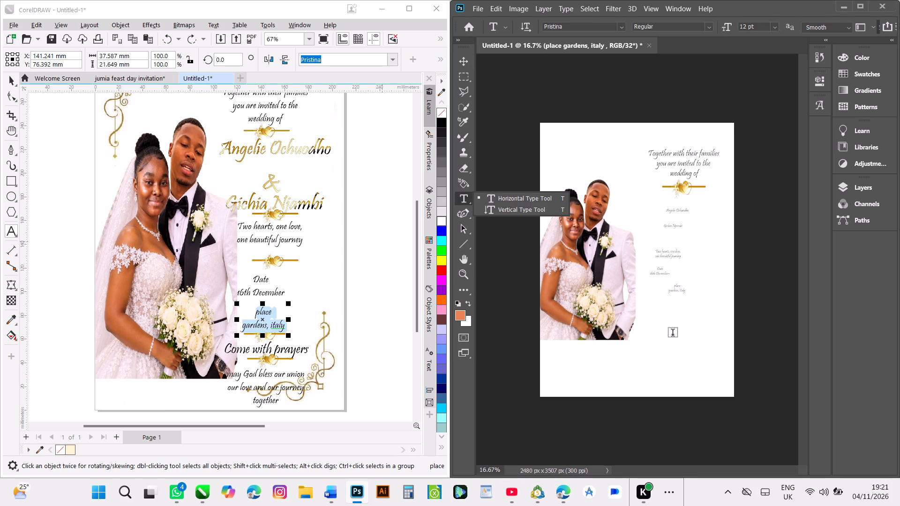
{"action": "left_click", "coordinate": [666, 320]}
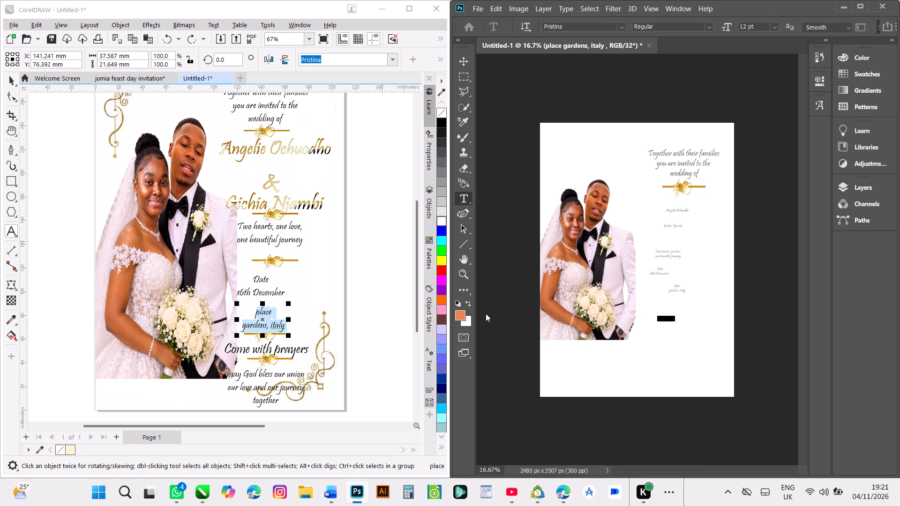
{"action": "left_click", "coordinate": [9, 78]}
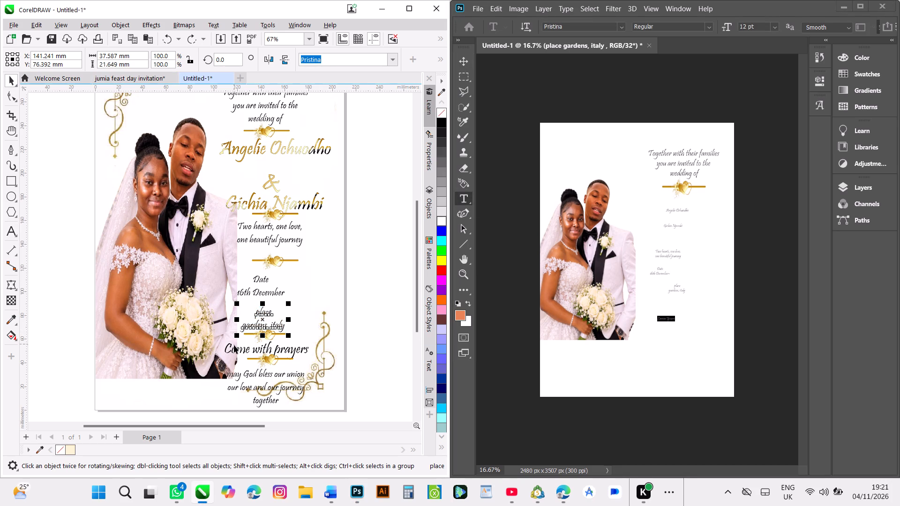
{"action": "left_click", "coordinate": [235, 351]}
{"action": "double_click", "coordinate": [235, 351]}
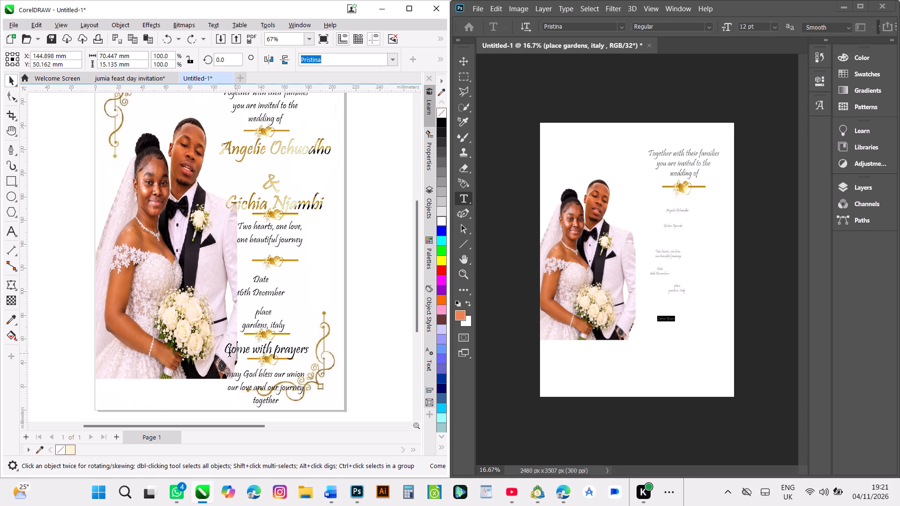
{"action": "left_click_drag", "start_coordinate": [225, 350], "coordinate": [391, 346]}
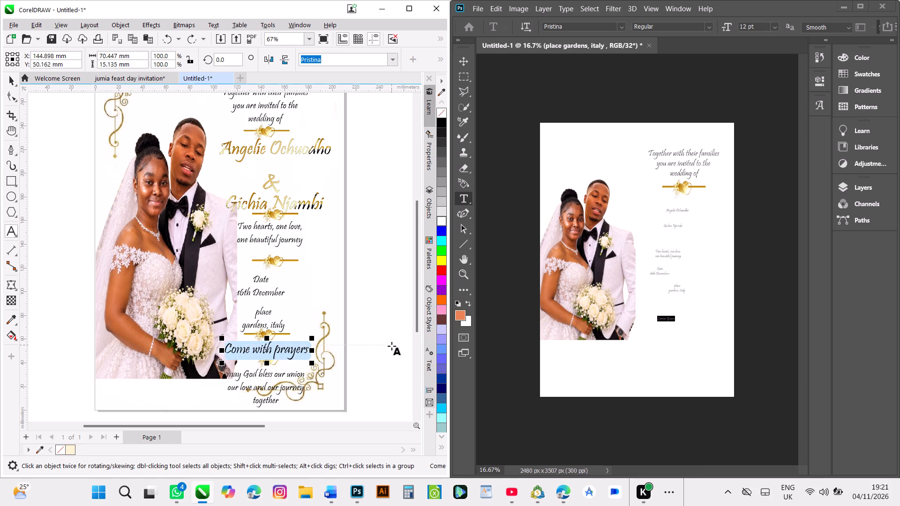
{"action": "key", "text": "ctrl+c"}
In Photoshop, move the new text line slightly closer below "place gardens, italy" and delete all of its placeholder text.
{"action": "left_click", "coordinate": [652, 310]}
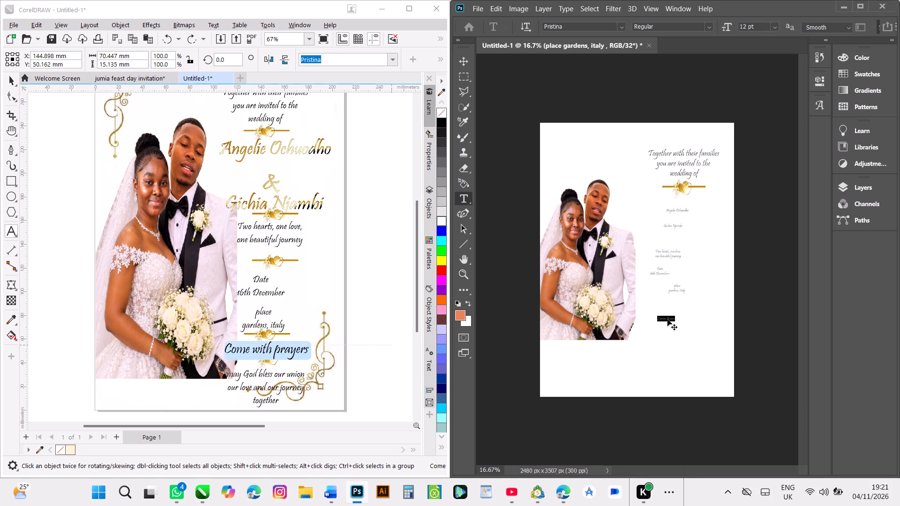
{"action": "left_click", "coordinate": [667, 319]}
{"action": "left_click_drag", "start_coordinate": [678, 320], "coordinate": [691, 315]}
{"action": "key", "text": "Right"}
{"action": "key", "text": "Right"}
{"action": "key", "text": "Right"}
{"action": "key", "text": "Right"}
{"action": "key", "text": "Right"}
{"action": "key", "text": "Right"}
{"action": "key", "text": "Right"}
{"action": "key", "text": "Right"}
{"action": "key", "text": "Right"}
{"action": "key", "text": "Right"}
{"action": "key", "text": "Right"}
{"action": "key", "text": "Right"}
{"action": "key", "text": "Right"}
{"action": "key", "text": "Right"}
{"action": "key", "text": "Right"}
{"action": "key", "text": "Right"}
{"action": "key", "text": "Right"}
{"action": "key", "text": "Right"}
{"action": "key", "text": "Right"}
{"action": "key", "text": "Right"}
{"action": "key", "text": "BackSpace"}
{"action": "key", "text": "BackSpace"}
{"action": "key", "text": "BackSpace"}
{"action": "key", "text": "BackSpace"}
{"action": "key", "text": "BackSpace"}
{"action": "key", "text": "BackSpace"}
{"action": "key", "text": "BackSpace"}
{"action": "key", "text": "BackSpace"}
{"action": "key", "text": "BackSpace"}
{"action": "key", "text": "BackSpace"}
{"action": "key", "text": "BackSpace"}
{"action": "key", "text": "BackSpace"}
{"action": "key", "text": "BackSpace"}
{"action": "key", "text": "BackSpace"}
{"action": "key", "text": "BackSpace"}
{"action": "key", "text": "BackSpace"}
{"action": "key", "text": "BackSpace"}
{"action": "key", "text": "BackSpace"}
{"action": "key", "text": "BackSpace"}
{"action": "key", "text": "BackSpace"}
{"action": "key", "text": "BackSpace"}
{"action": "key", "text": "BackSpace"}
{"action": "key", "text": "BackSpace"}
{"action": "key", "text": "BackSpace"}
{"action": "key", "text": "BackSpace"}
{"action": "key", "text": "BackSpace"}
{"action": "key", "text": "BackSpace"}
{"action": "key", "text": "BackSpace"}
{"action": "key", "text": "BackSpace"}
{"action": "key", "text": "BackSpace"}
{"action": "key", "text": "BackSpace"}
{"action": "key", "text": "BackSpace"}
{"action": "key", "text": "BackSpace"}
{"action": "key", "text": "BackSpace"}
{"action": "key", "text": "BackSpace"}
{"action": "key", "text": "BackSpace"}
{"action": "key", "text": "BackSpace"}
{"action": "key", "text": "BackSpace"}
{"action": "key", "text": "BackSpace"}
{"action": "key", "text": "BackSpace"}
Paste "Come with prayers" into the emptied text line below "place gardens, italy" and finish editing that layer.
{"action": "key", "text": "ctrl+equal"}
{"action": "key", "text": "ctrl+equal"}
{"action": "key", "text": "ctrl+equal"}
{"action": "key", "text": "ctrl+equal"}
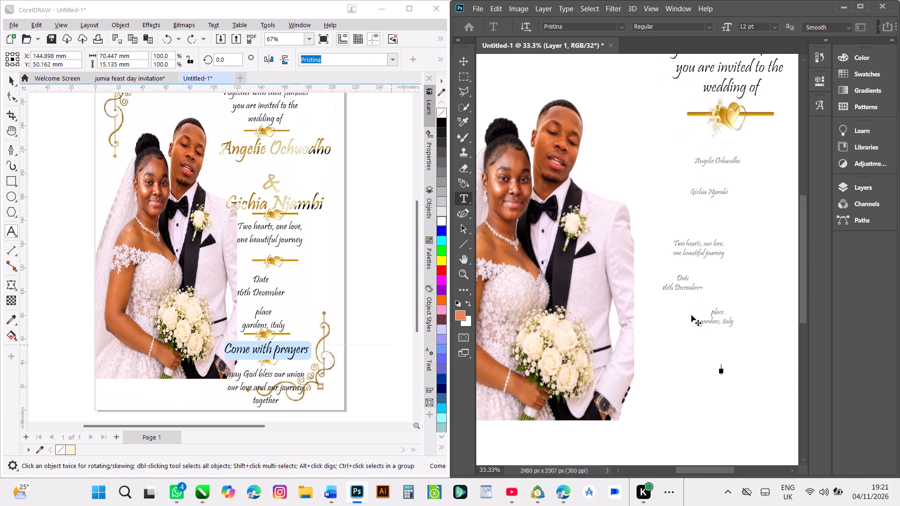
{"action": "key", "text": "ctrl+v"}
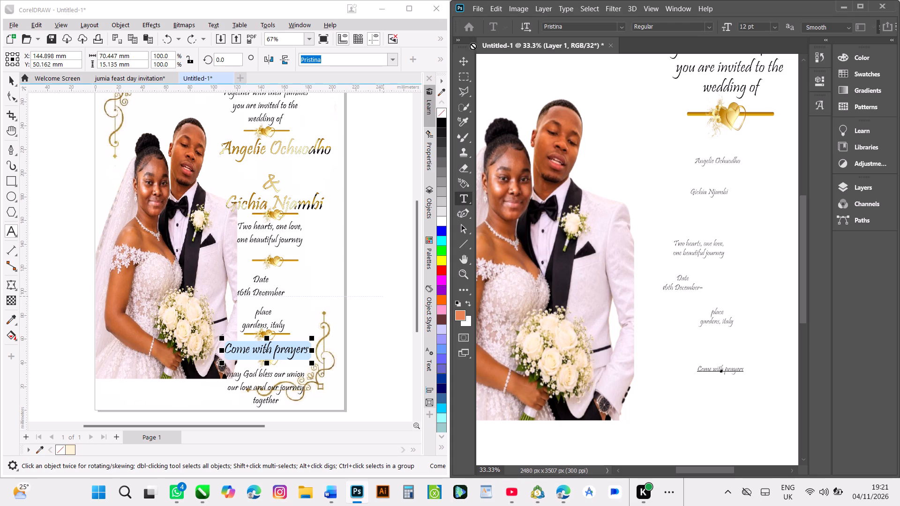
{"action": "left_click", "coordinate": [465, 61]}
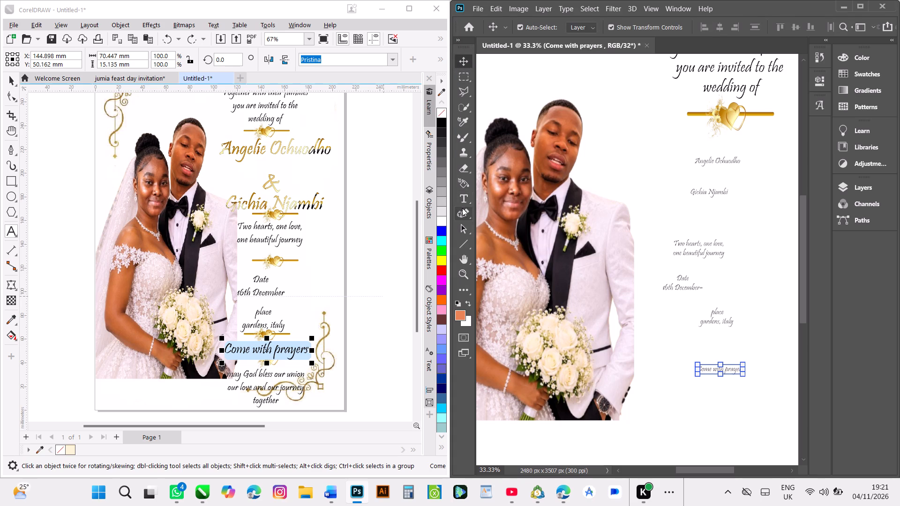
Copy "may God bless our union our love and our journey together" from CorelDRAW and paste it as a Photoshop text layer below "Come with prayers".
{"action": "left_click", "coordinate": [465, 199]}
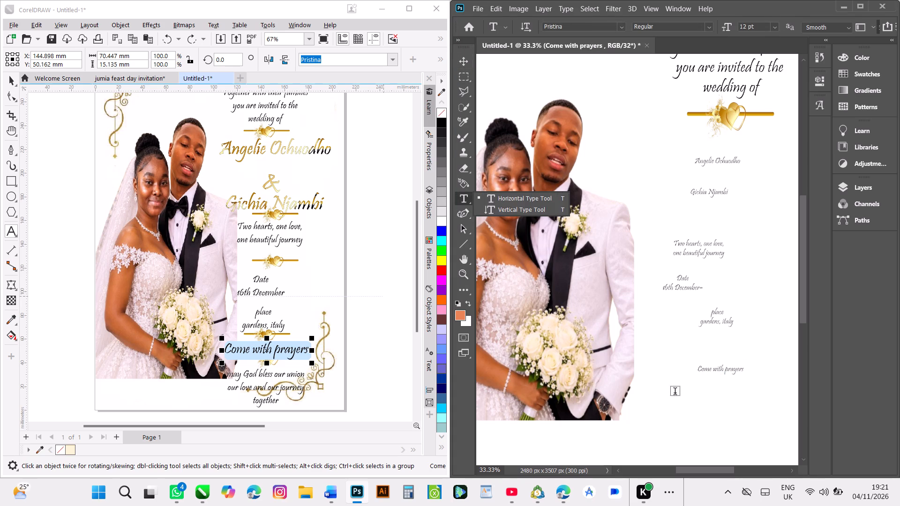
{"action": "left_click", "coordinate": [12, 80]}
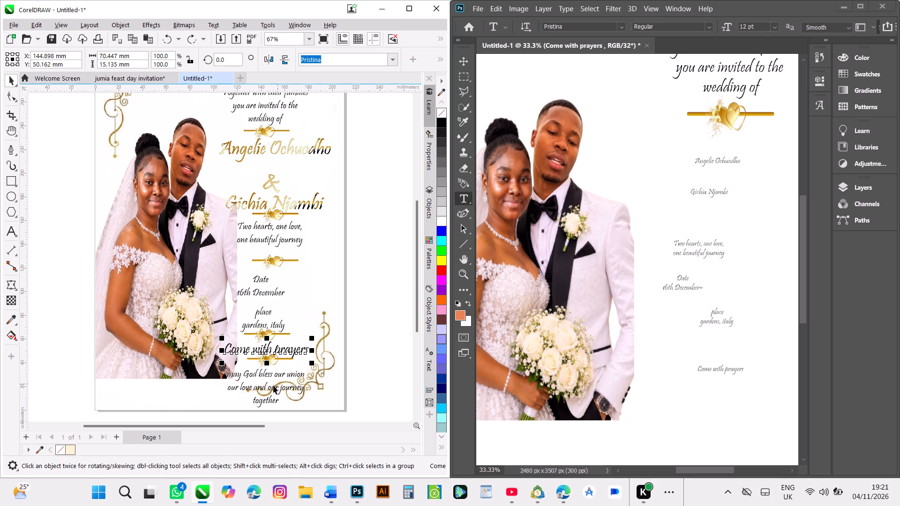
{"action": "double_click", "coordinate": [269, 376]}
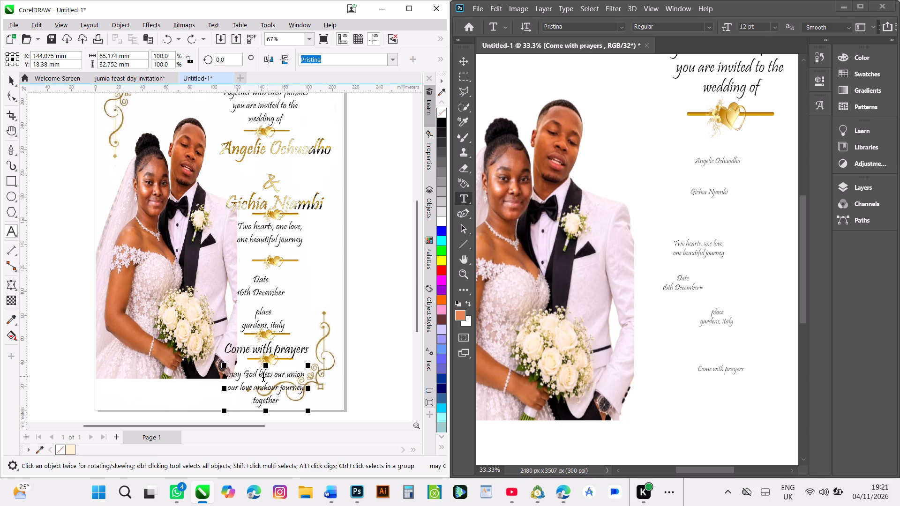
{"action": "left_click_drag", "start_coordinate": [228, 373], "coordinate": [240, 379]}
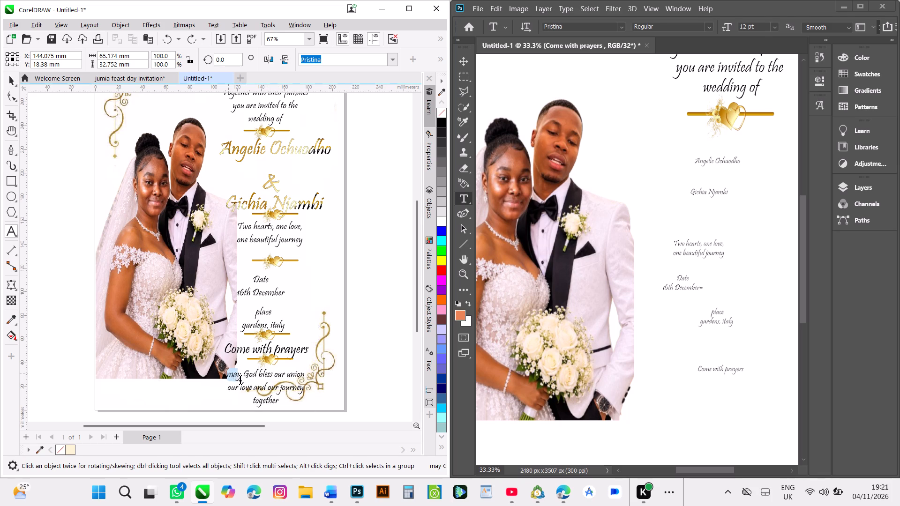
{"action": "left_click_drag", "start_coordinate": [240, 379], "coordinate": [286, 402]}
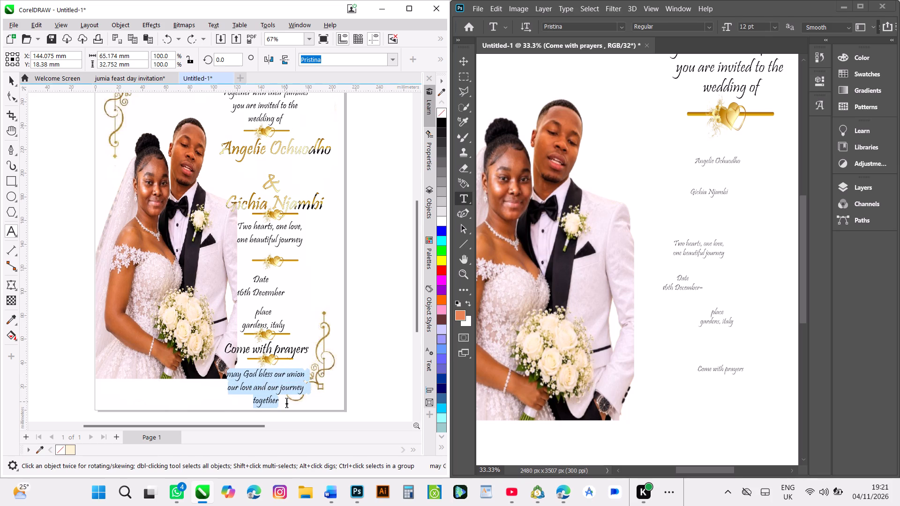
{"action": "key", "text": "ctrl+c"}
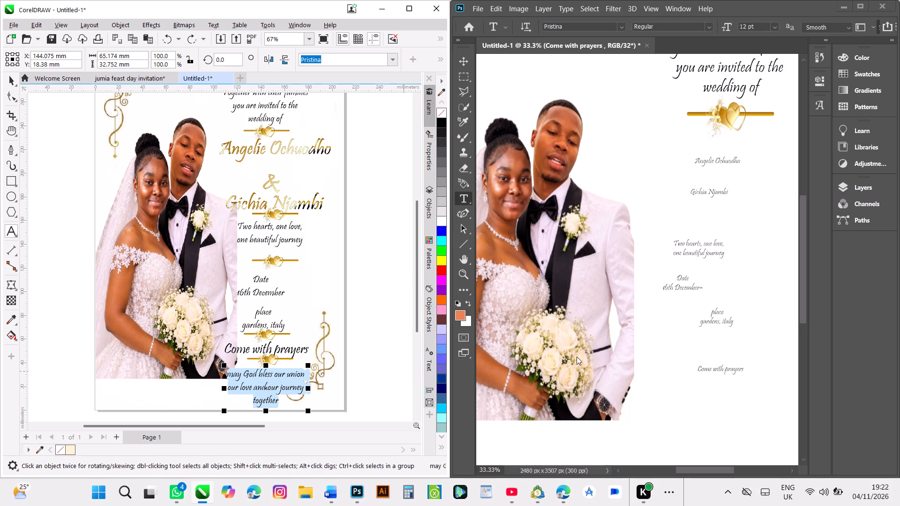
{"action": "left_click", "coordinate": [592, 308]}
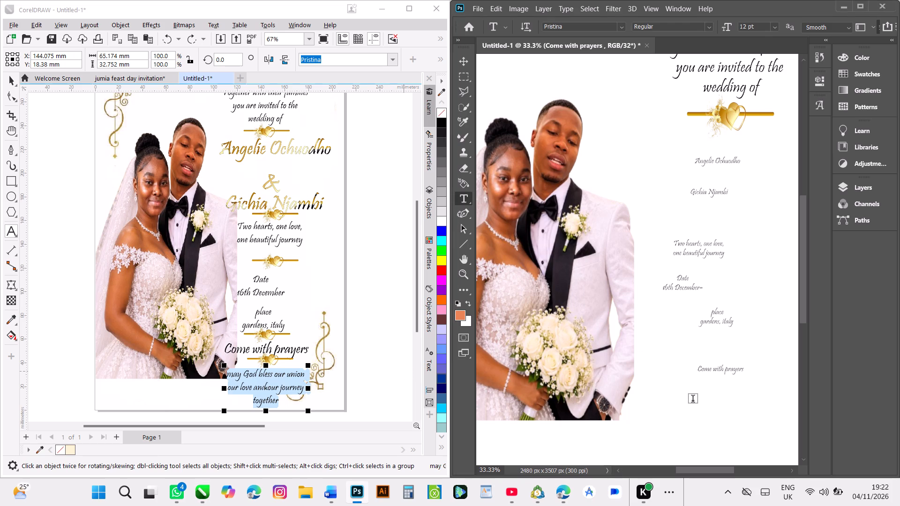
{"action": "left_click", "coordinate": [693, 399]}
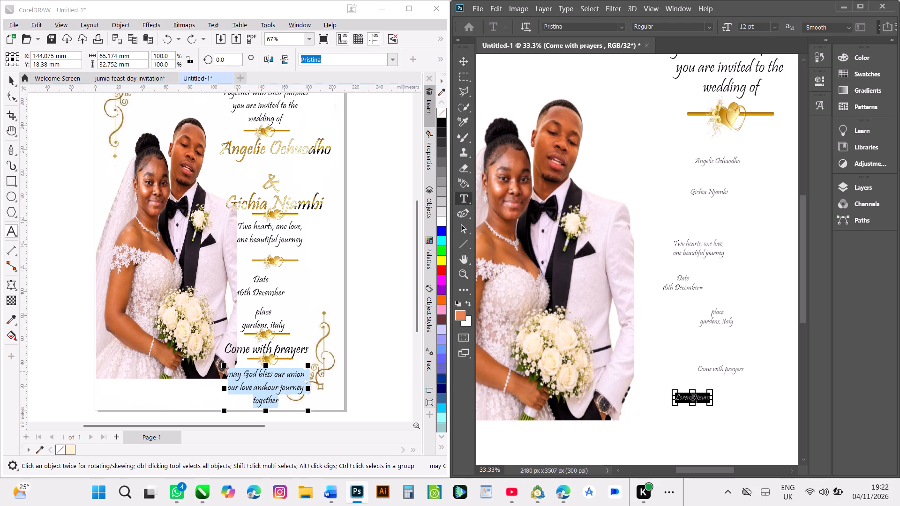
{"action": "key", "text": "ctrl+v"}
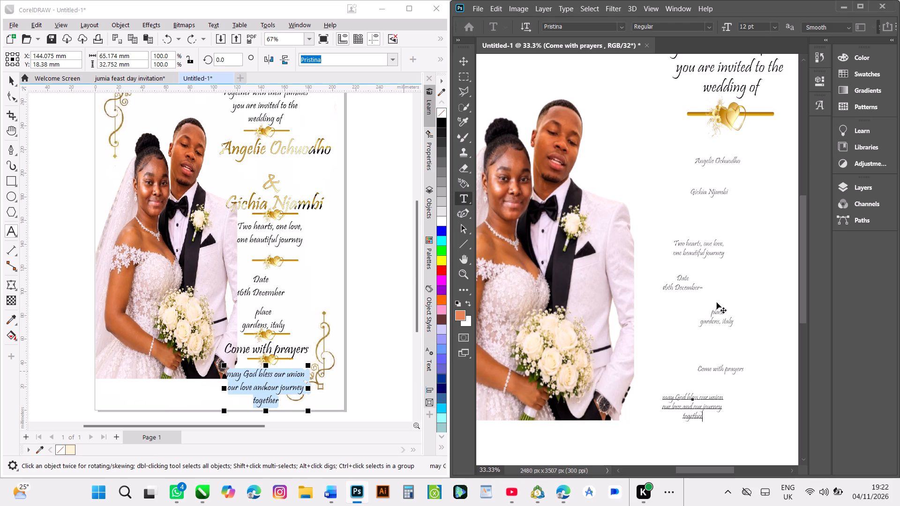
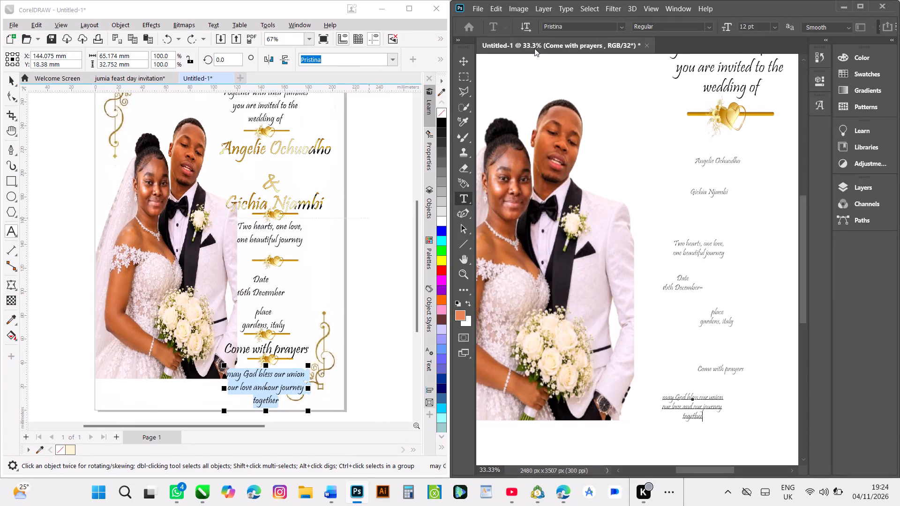
Finish editing the "may God bless our union" text layer and maximise the Photoshop window.
{"action": "left_click", "coordinate": [476, 4]}
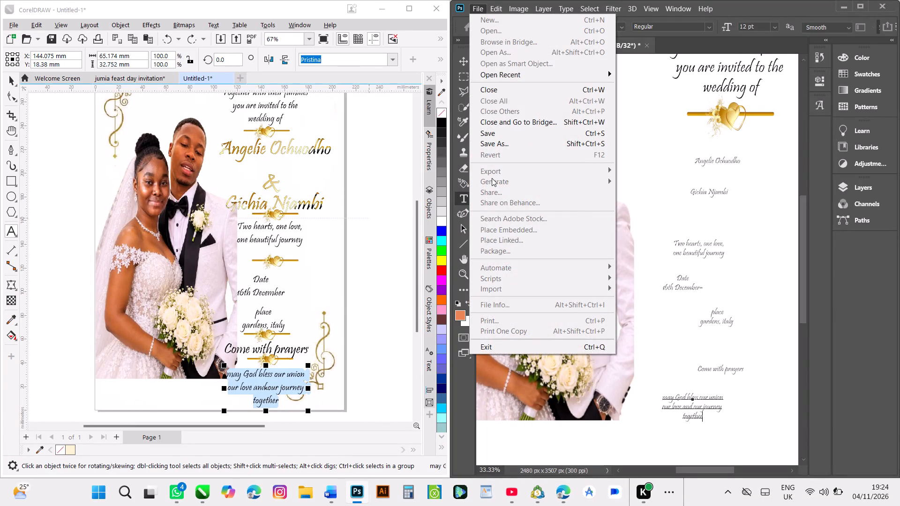
{"action": "left_click", "coordinate": [683, 168]}
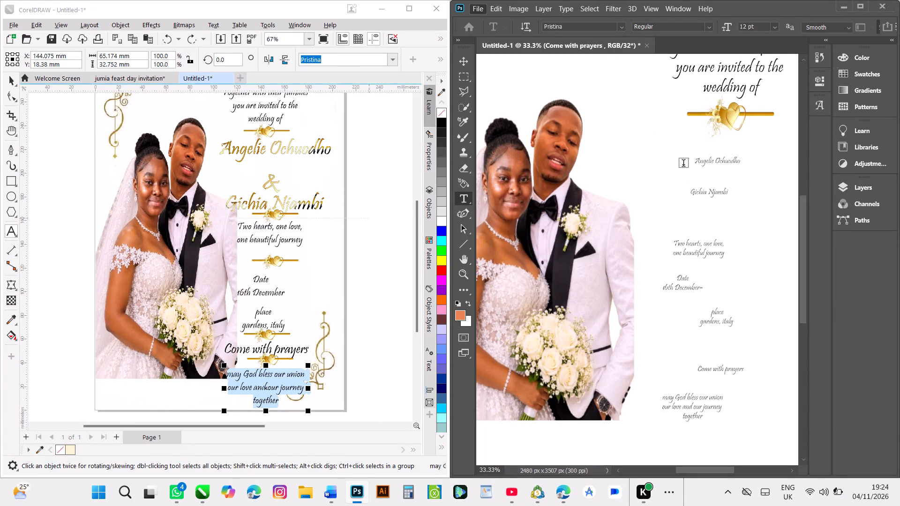
{"action": "left_click", "coordinate": [861, 4]}
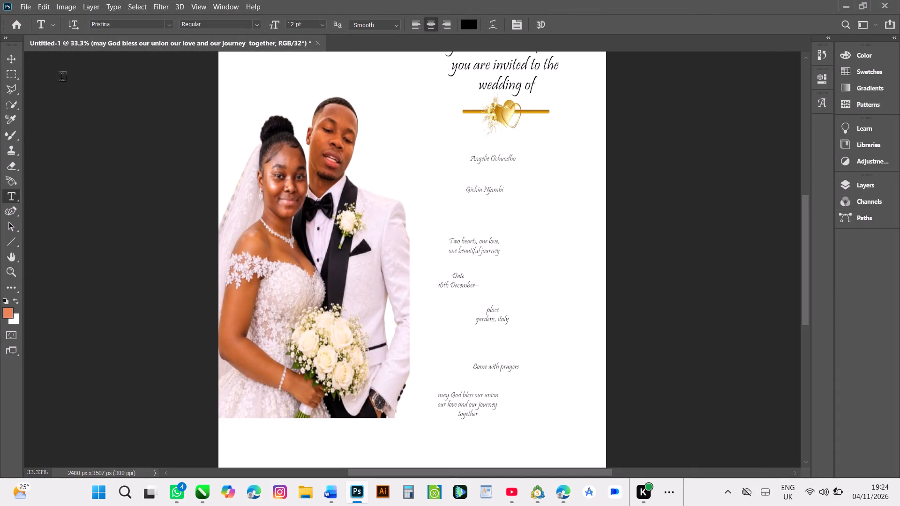
Add a new text layer reading "&" between the two name lines.
{"action": "left_click", "coordinate": [11, 54]}
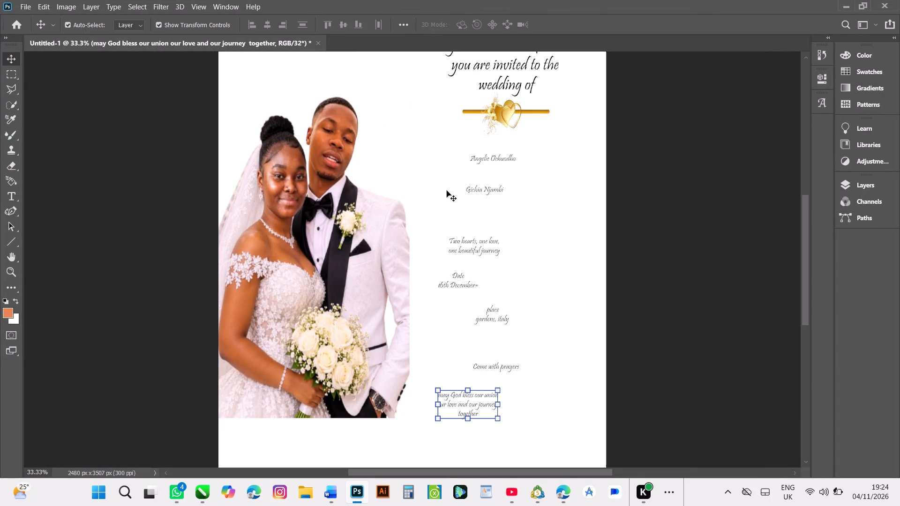
{"action": "left_click", "coordinate": [8, 193]}
{"action": "left_click", "coordinate": [490, 181]}
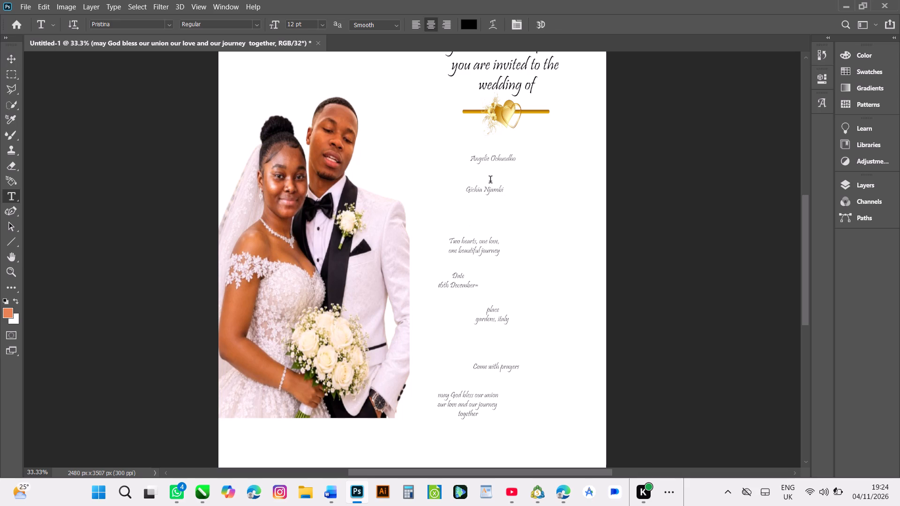
{"action": "key", "text": "shift+ampersand"}
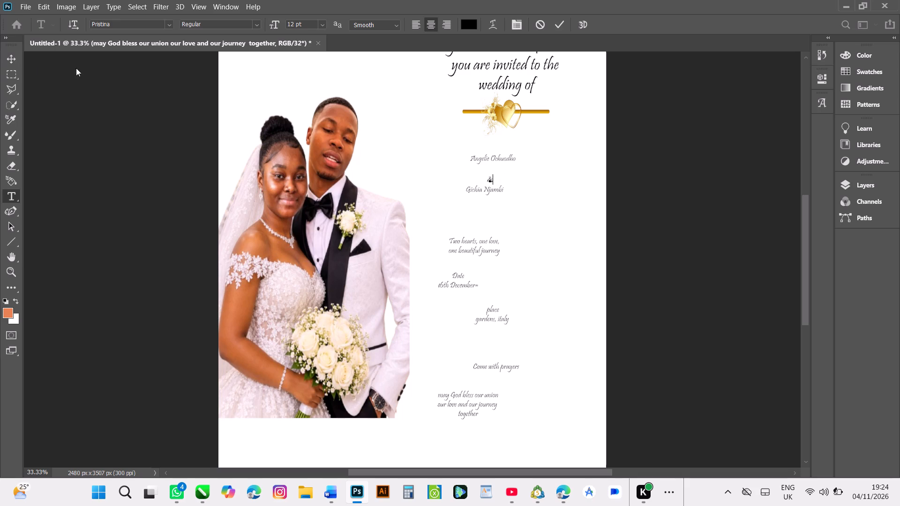
{"action": "left_click", "coordinate": [7, 60]}
Scale the "&" up proportionally to about 265% in the gap between the two names.
{"action": "left_click_drag", "start_coordinate": [486, 175], "coordinate": [482, 171]}
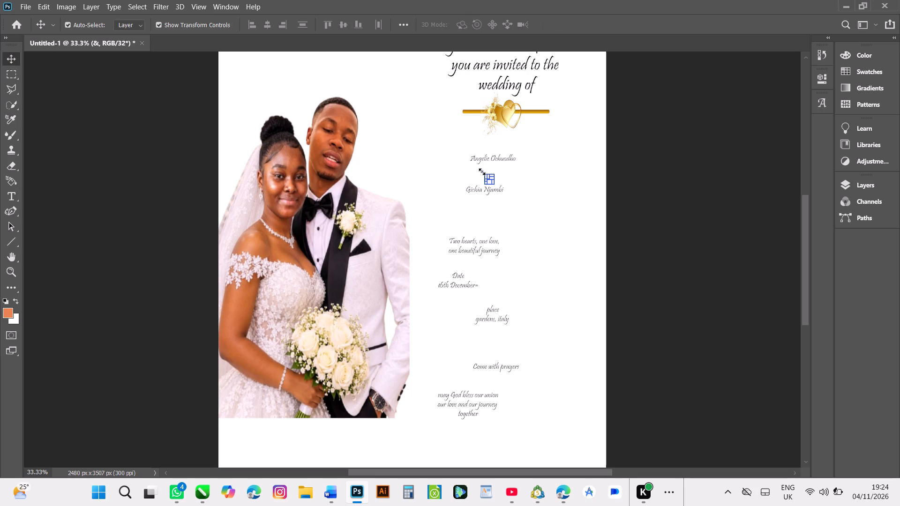
{"action": "left_click_drag", "start_coordinate": [482, 171], "coordinate": [466, 164]}
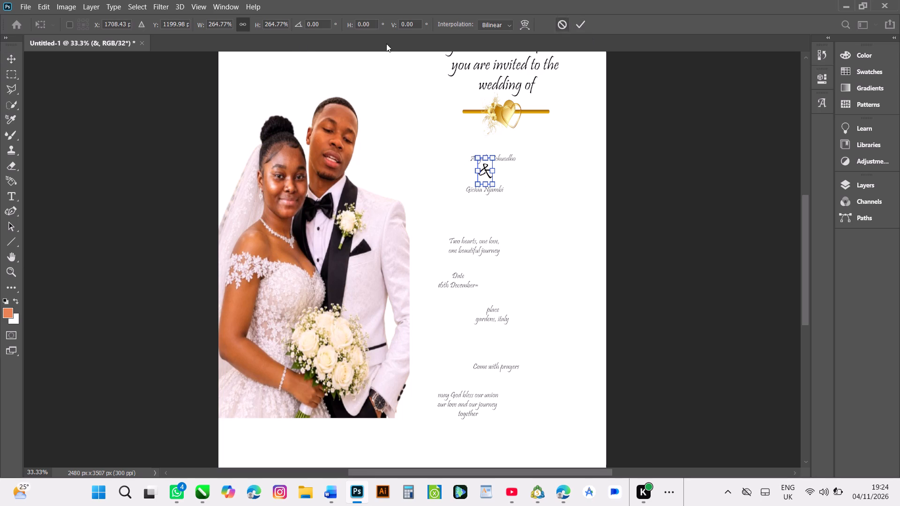
{"action": "left_click", "coordinate": [582, 25]}
{"action": "left_click_drag", "start_coordinate": [614, 185], "coordinate": [621, 180]}
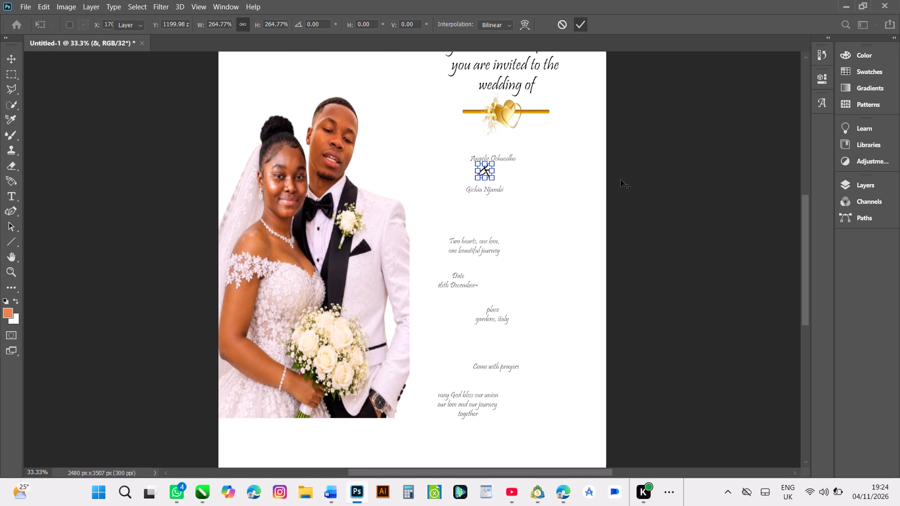
Scale the first name line to about 168% and move it up and right, beneath the gold heart divider.
{"action": "left_click", "coordinate": [502, 157]}
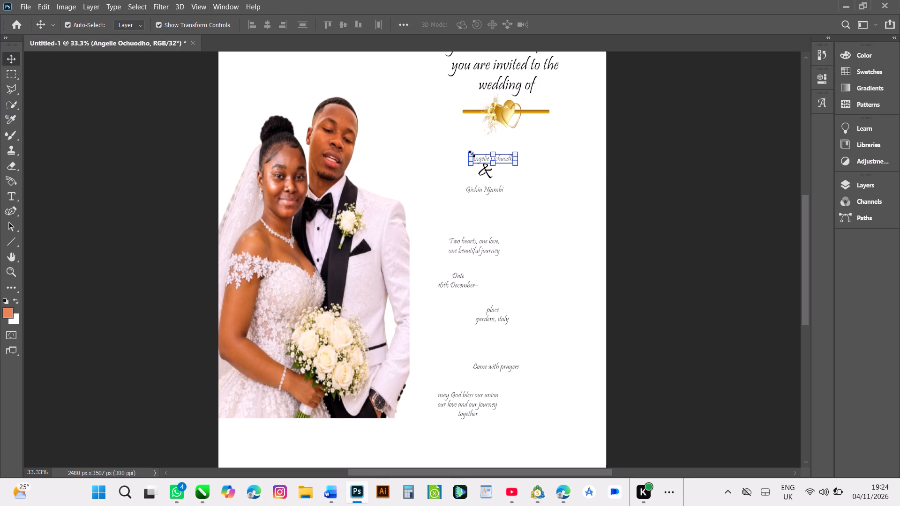
{"action": "left_click_drag", "start_coordinate": [469, 154], "coordinate": [442, 129]}
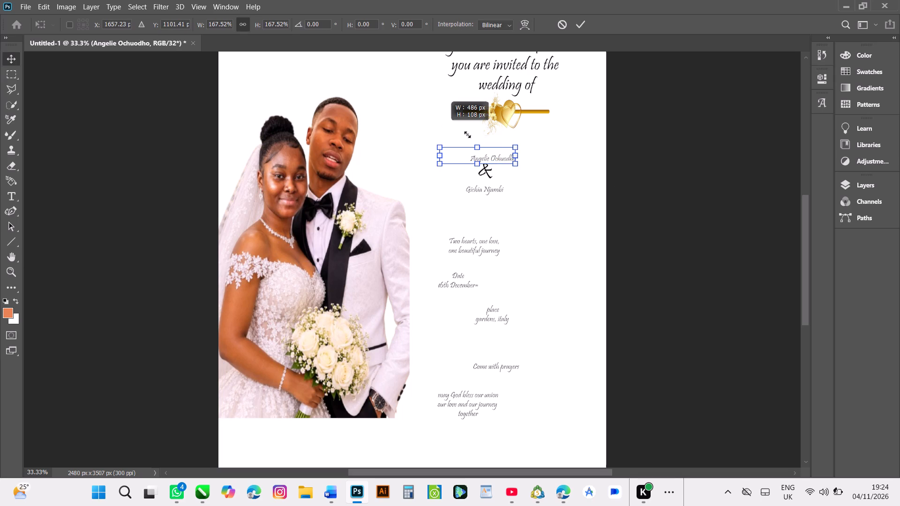
{"action": "left_click", "coordinate": [580, 21]}
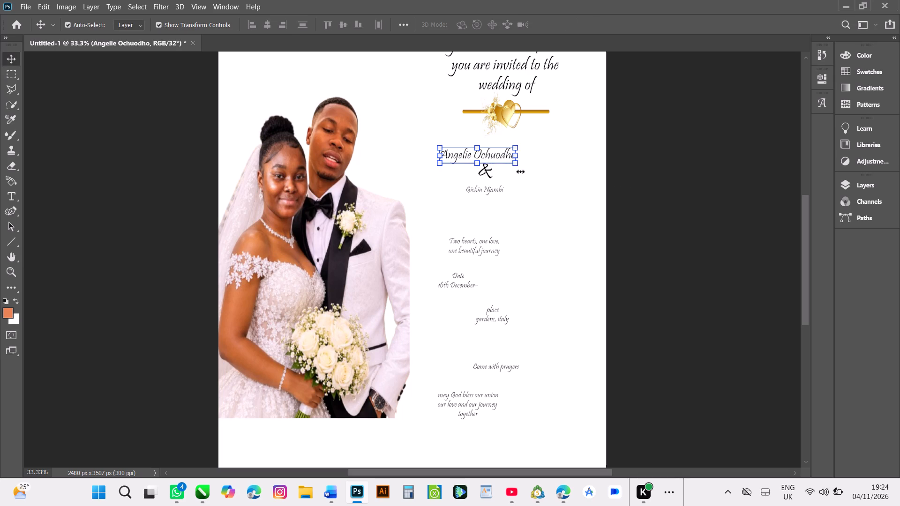
{"action": "left_click_drag", "start_coordinate": [487, 155], "coordinate": [494, 152]}
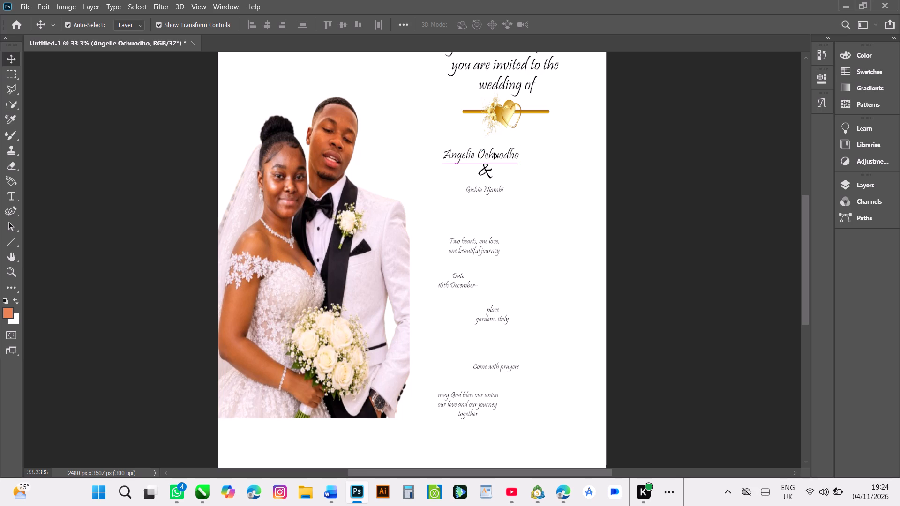
{"action": "left_click_drag", "start_coordinate": [494, 152], "coordinate": [502, 148]}
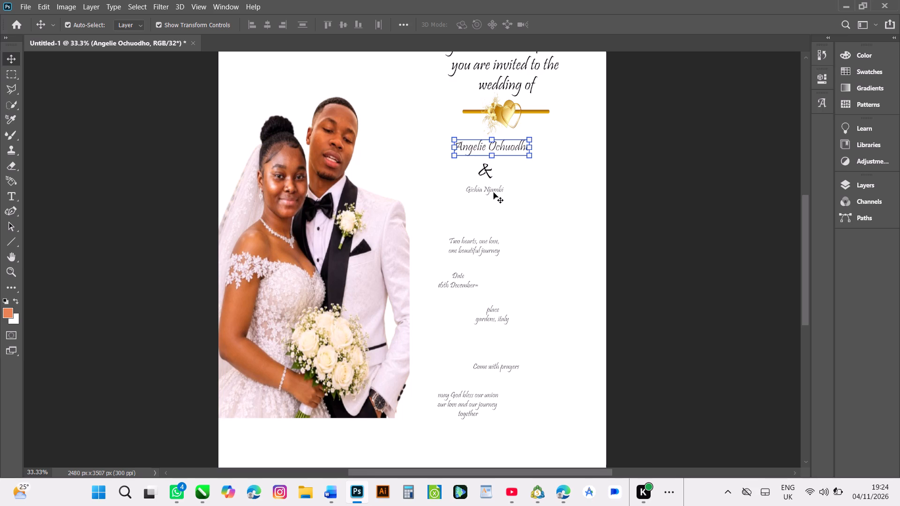
Scale the second name line to about 178%, position it below and slightly right of the "&", and deselect it.
{"action": "left_click", "coordinate": [494, 190]}
{"action": "left_click_drag", "start_coordinate": [502, 195], "coordinate": [515, 201]}
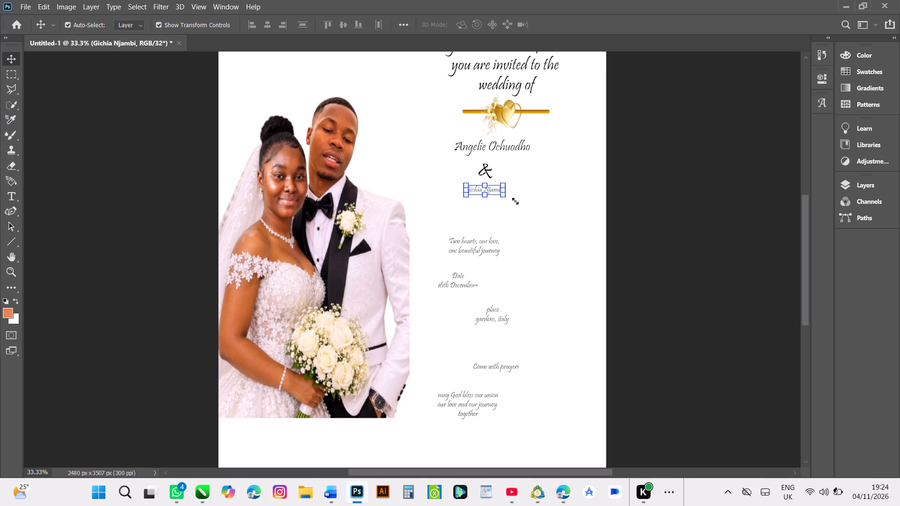
{"action": "left_click_drag", "start_coordinate": [515, 201], "coordinate": [529, 209]}
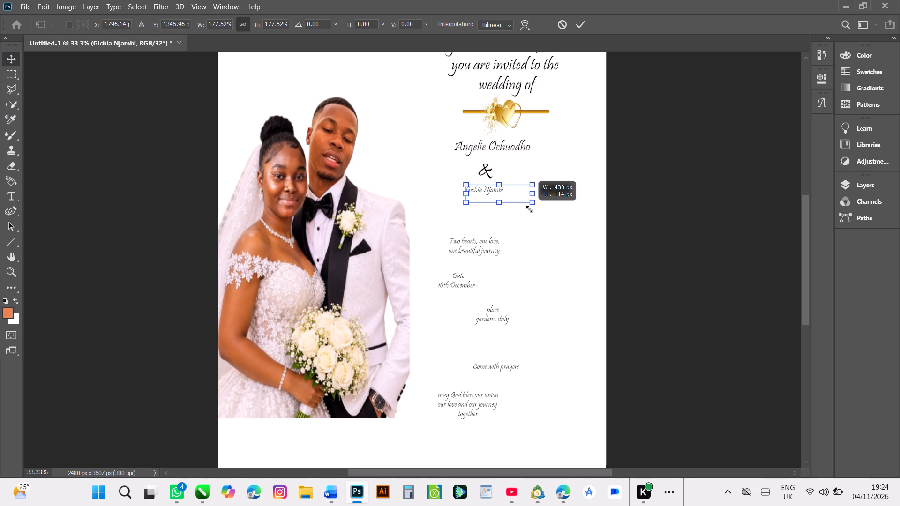
{"action": "left_click_drag", "start_coordinate": [499, 192], "coordinate": [484, 190]}
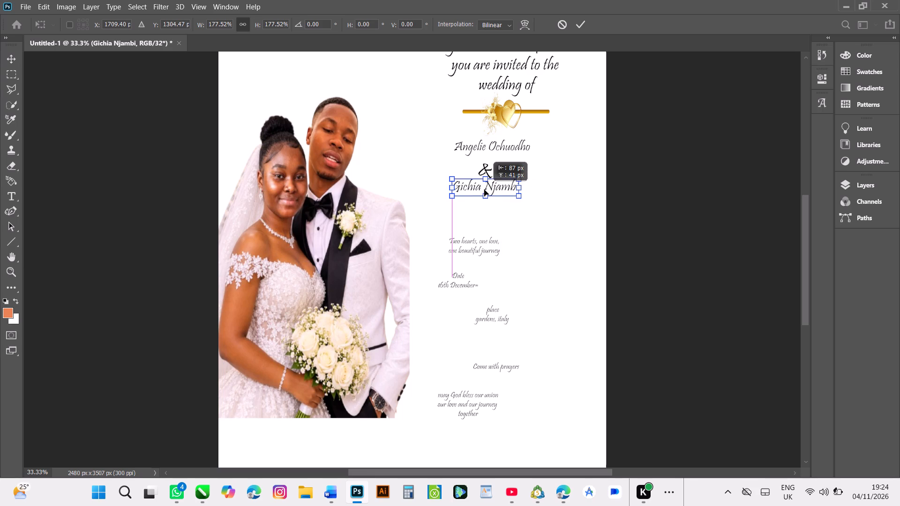
{"action": "left_click_drag", "start_coordinate": [484, 190], "coordinate": [516, 189]}
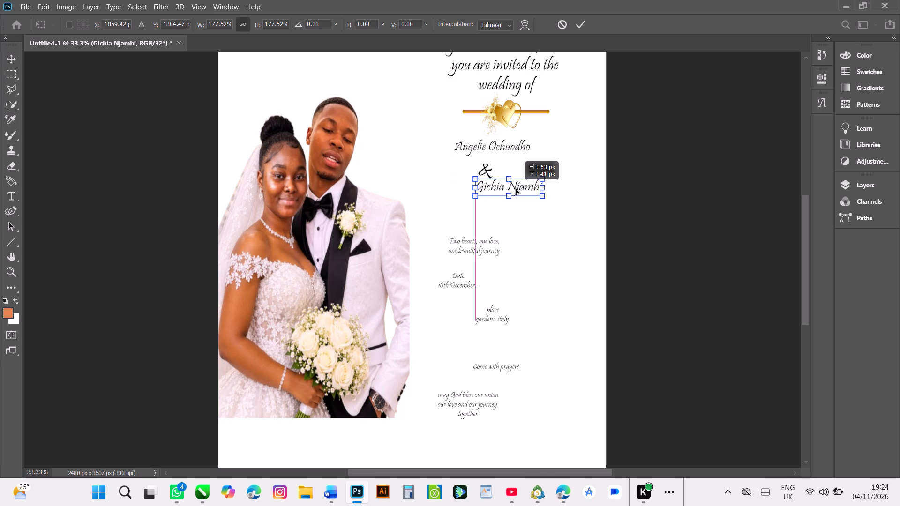
{"action": "left_click_drag", "start_coordinate": [516, 189], "coordinate": [512, 193]}
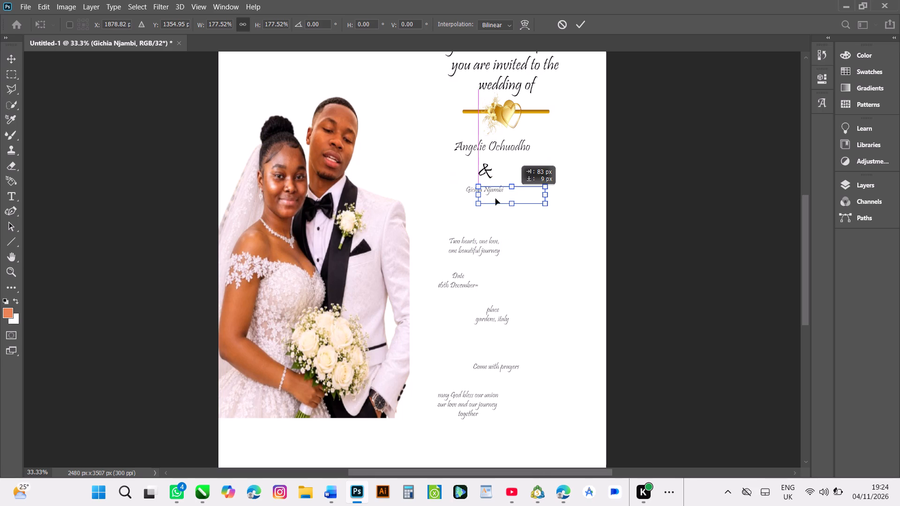
{"action": "left_click", "coordinate": [583, 21]}
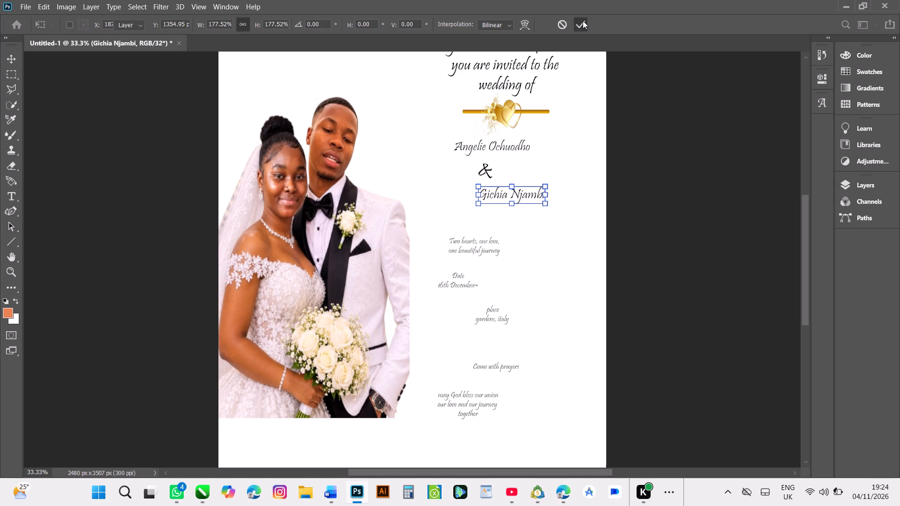
{"action": "left_click", "coordinate": [691, 223]}
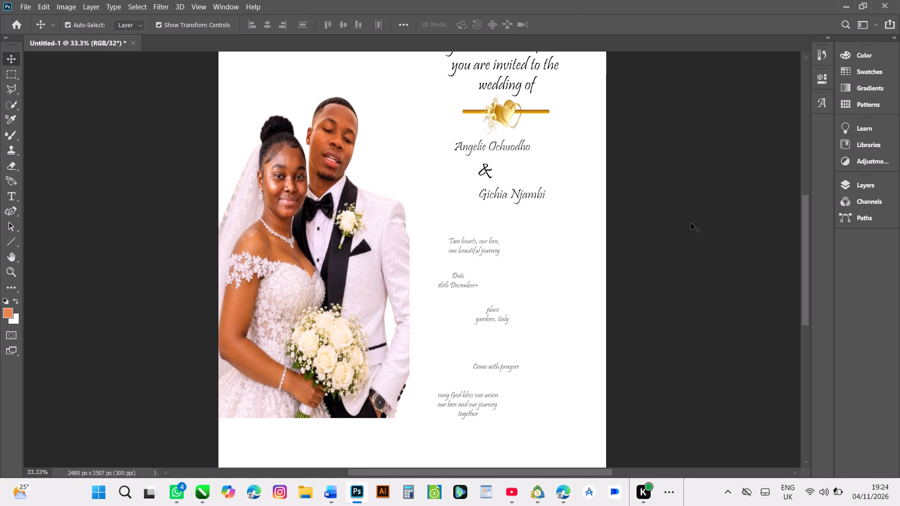
Scale the "Two hearts, one love, one beautiful journey" text up proportionally to about 122%.
{"action": "left_click", "coordinate": [477, 246]}
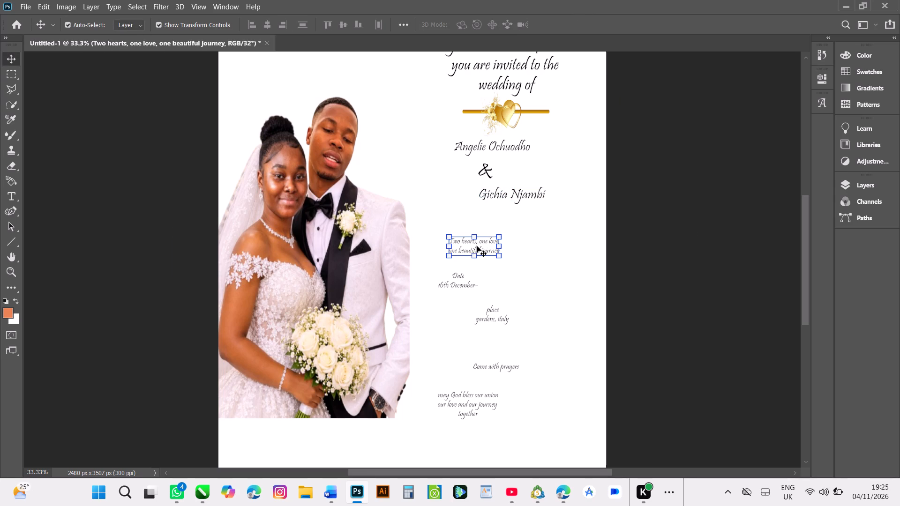
{"action": "left_click_drag", "start_coordinate": [498, 236], "coordinate": [501, 230]}
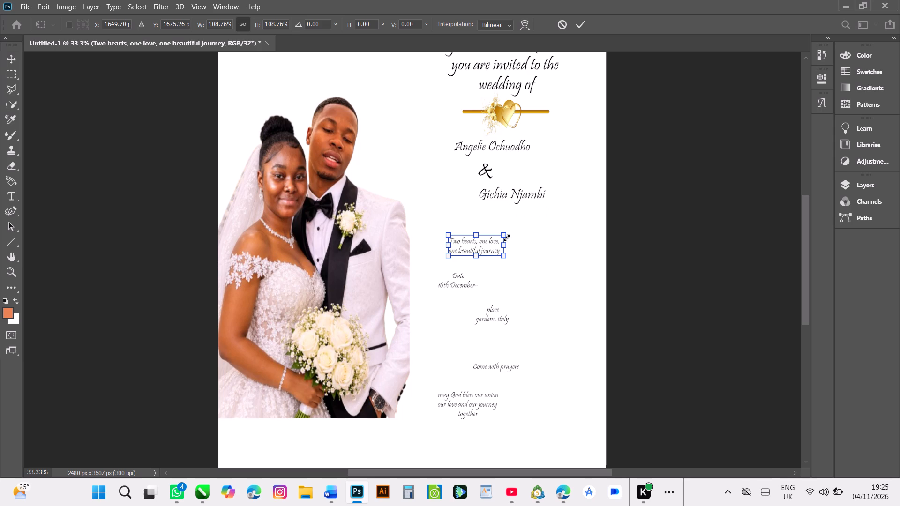
{"action": "left_click_drag", "start_coordinate": [502, 235], "coordinate": [508, 230]}
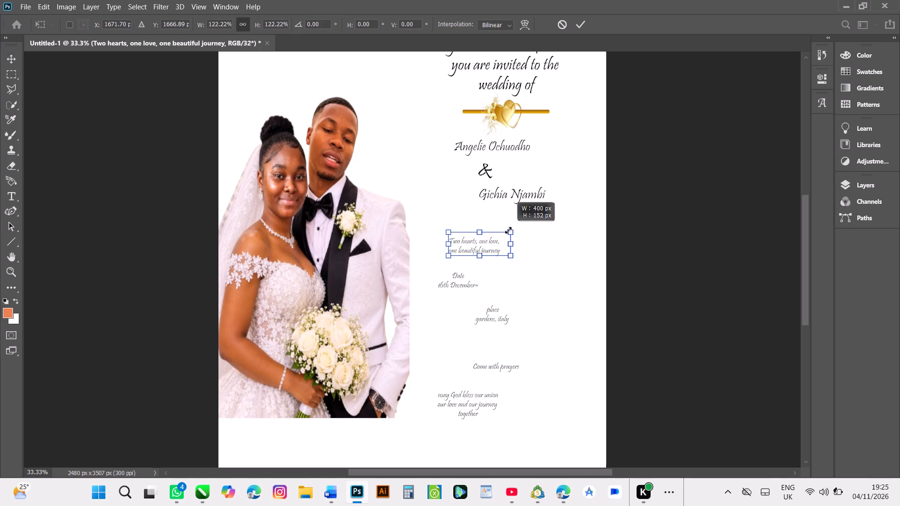
{"action": "left_click", "coordinate": [582, 29]}
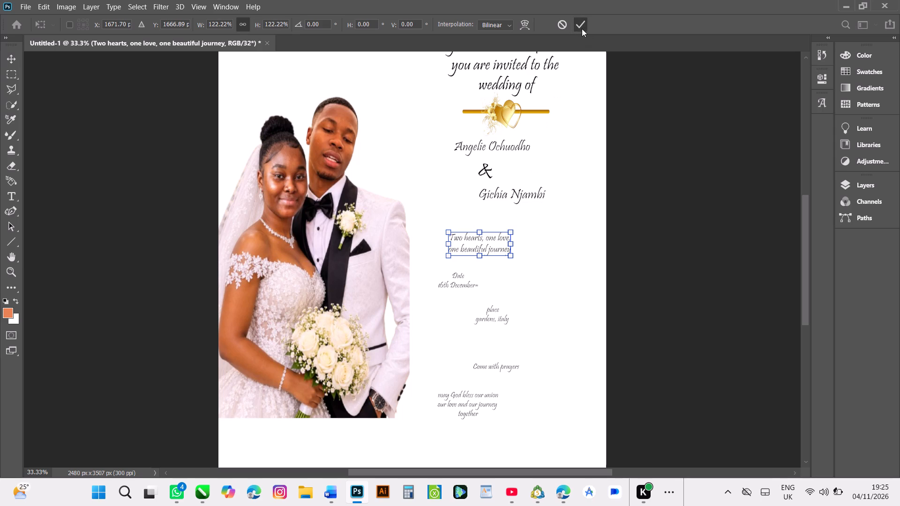
Scale the "Date 16th December" text up proportionally to about 116% and deselect it.
{"action": "left_click", "coordinate": [472, 283]}
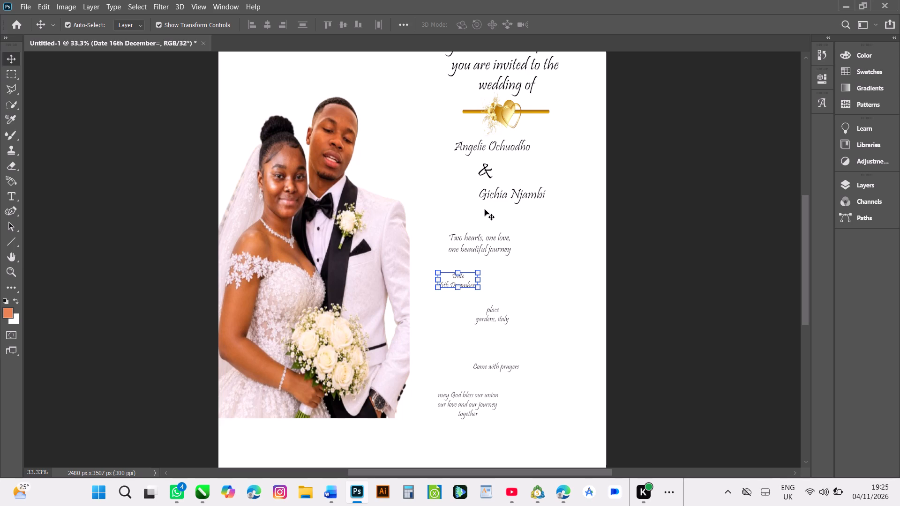
{"action": "left_click_drag", "start_coordinate": [477, 270], "coordinate": [483, 267]}
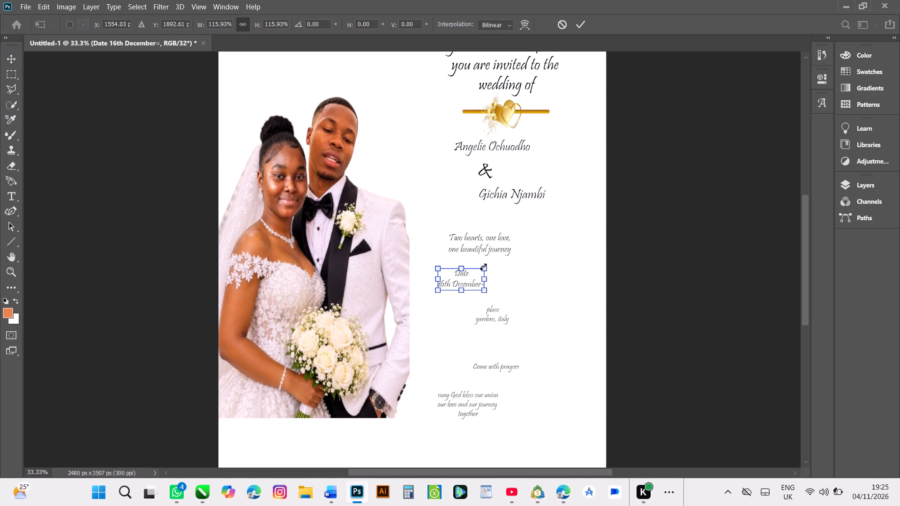
{"action": "left_click", "coordinate": [577, 26]}
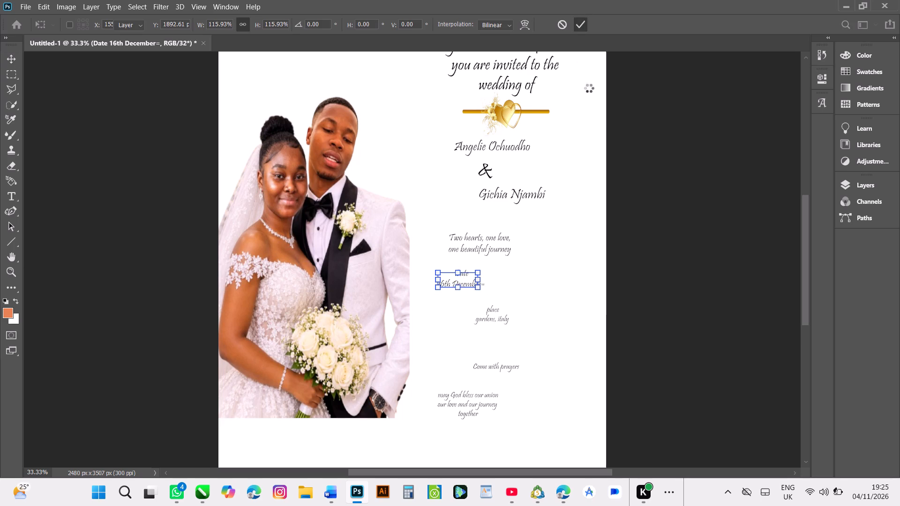
{"action": "left_click", "coordinate": [617, 247]}
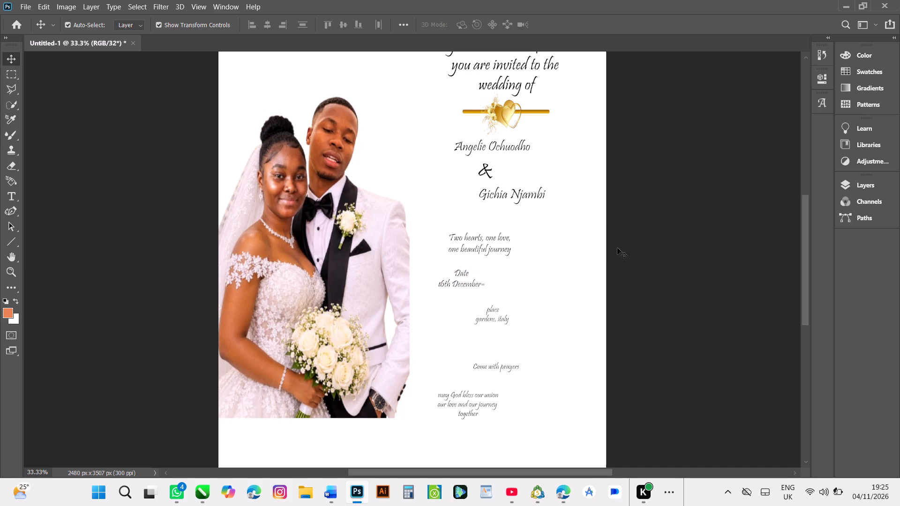
Scale the "place gardens, italy" text up proportionally to about 114% and deselect it.
{"action": "left_click", "coordinate": [500, 319]}
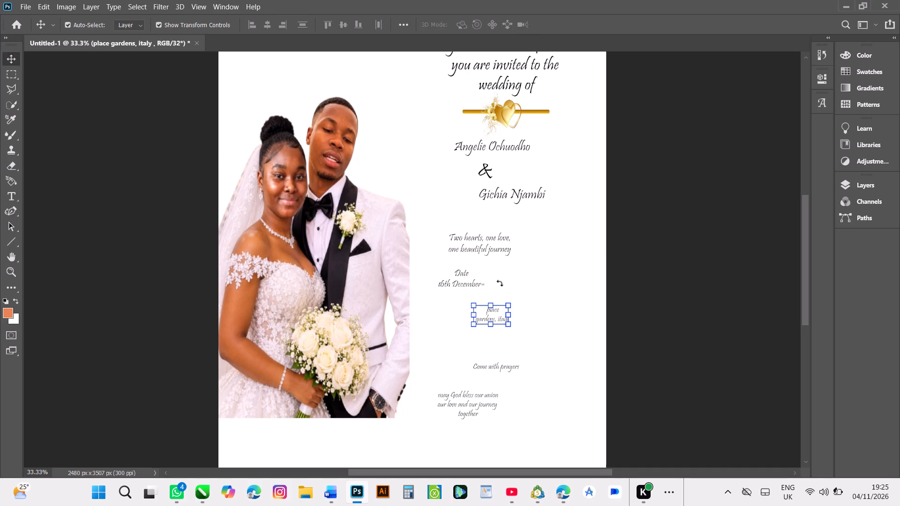
{"action": "left_click_drag", "start_coordinate": [511, 303], "coordinate": [514, 297]}
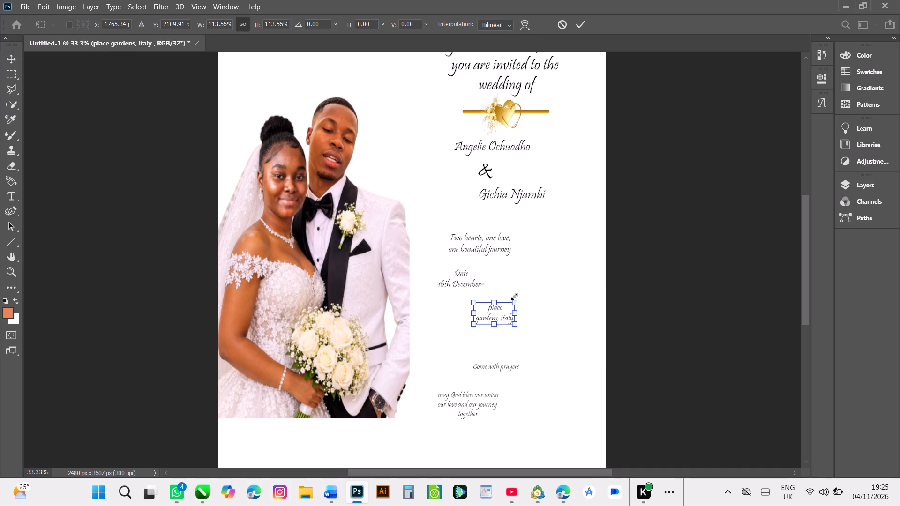
{"action": "left_click", "coordinate": [584, 23]}
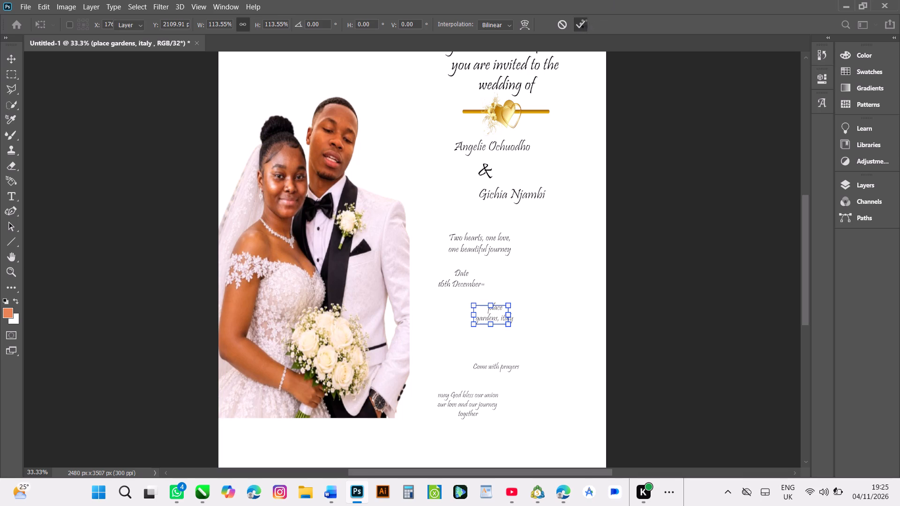
{"action": "left_click", "coordinate": [541, 224]}
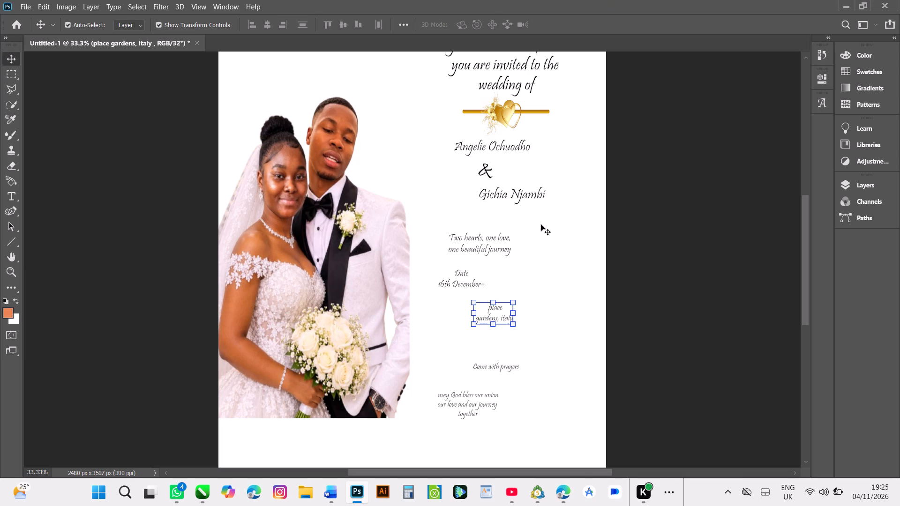
Scale the "Come with prayers" text up proportionally to about 157% and move it slightly up and to the right.
{"action": "left_click", "coordinate": [493, 370]}
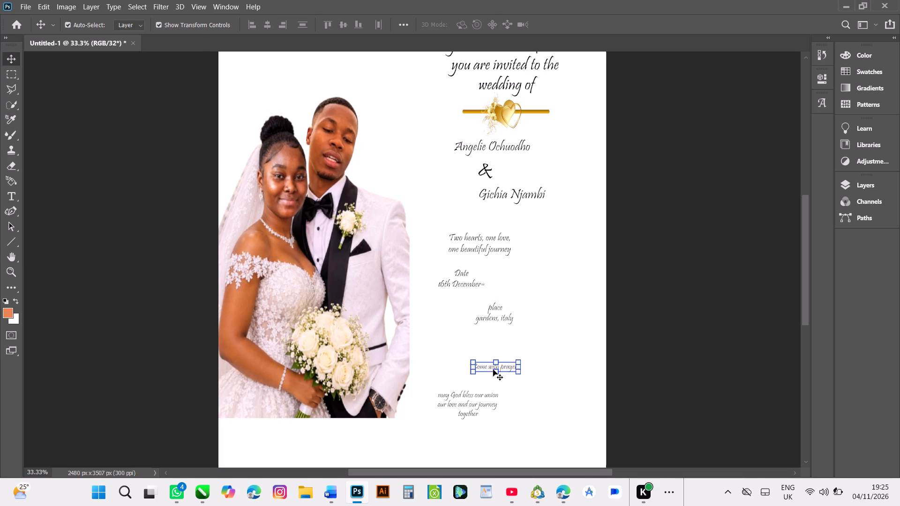
{"action": "left_click_drag", "start_coordinate": [474, 362], "coordinate": [460, 349]}
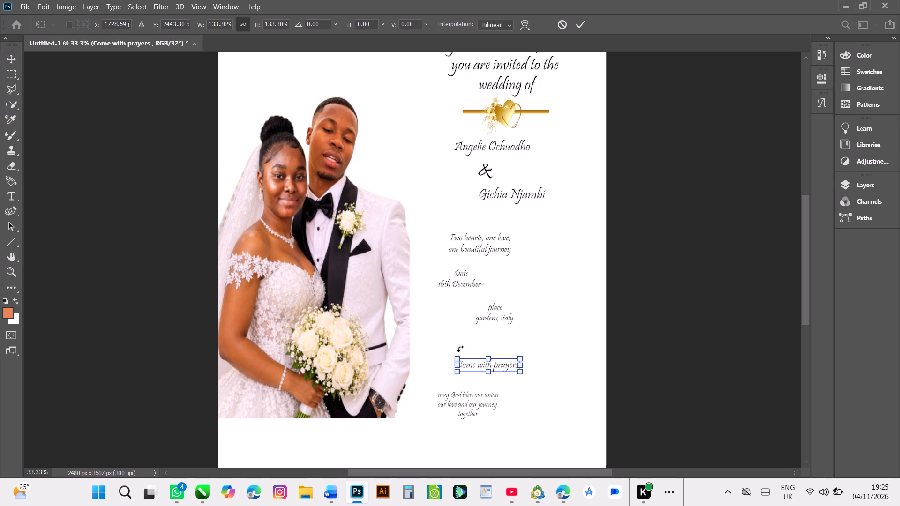
{"action": "left_click_drag", "start_coordinate": [460, 359], "coordinate": [455, 353]}
{"action": "left_click_drag", "start_coordinate": [455, 353], "coordinate": [451, 345]}
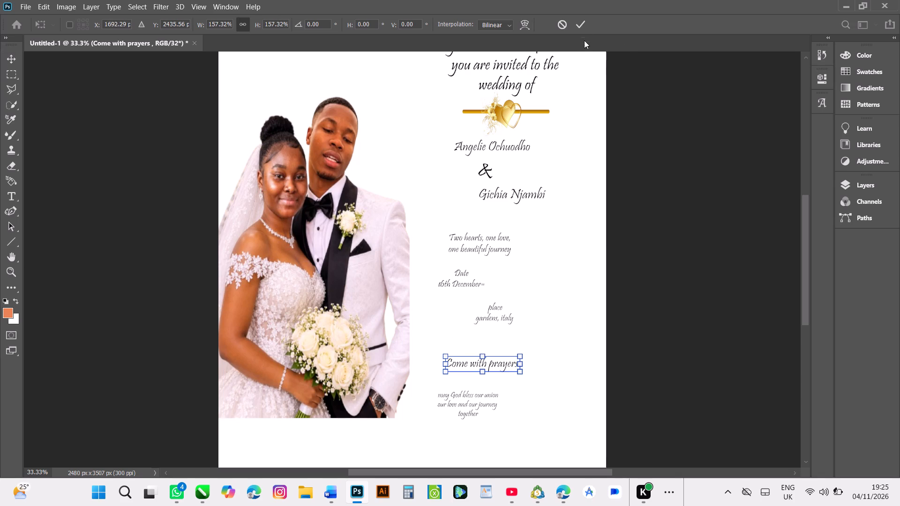
{"action": "left_click", "coordinate": [583, 26]}
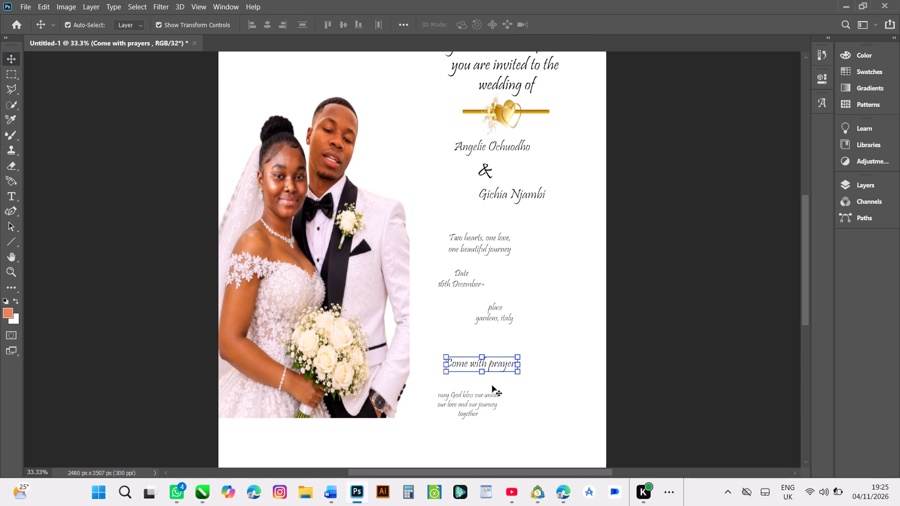
{"action": "left_click_drag", "start_coordinate": [483, 364], "coordinate": [489, 362]}
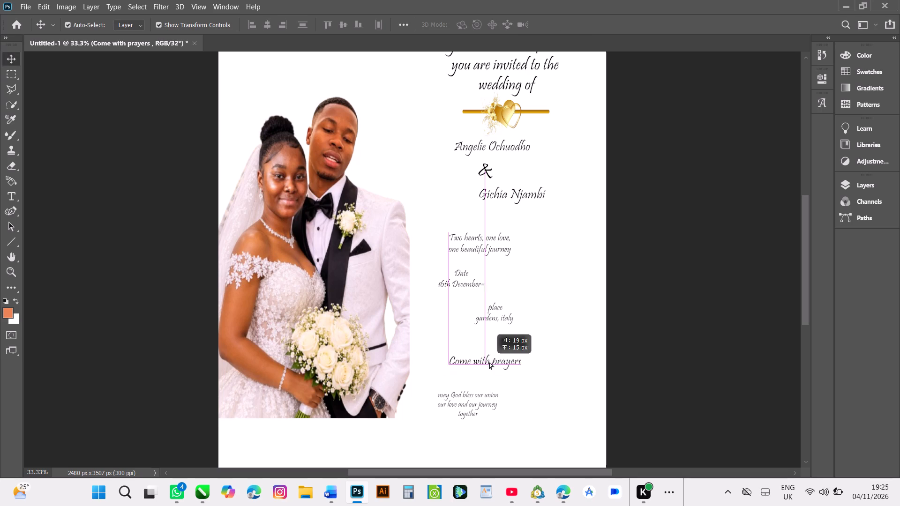
{"action": "left_click_drag", "start_coordinate": [489, 362], "coordinate": [495, 352]}
Scale the "may God bless our union our love and our journey together" text up proportionally to about 129% and deselect it.
{"action": "left_click", "coordinate": [462, 417]}
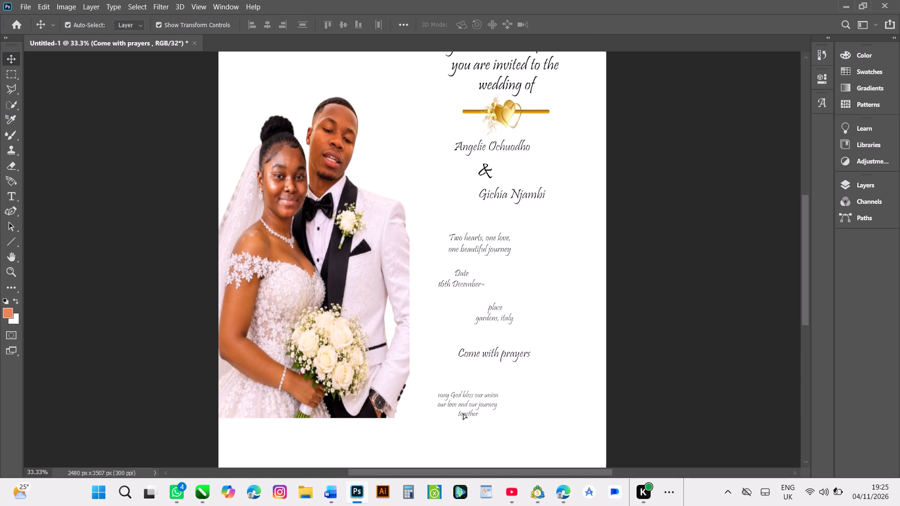
{"action": "left_click_drag", "start_coordinate": [499, 416], "coordinate": [515, 428]}
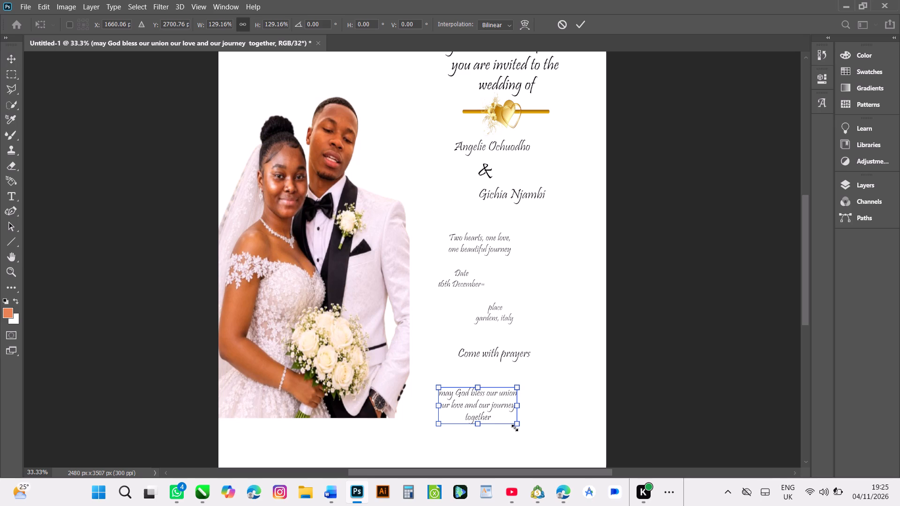
{"action": "left_click", "coordinate": [577, 23]}
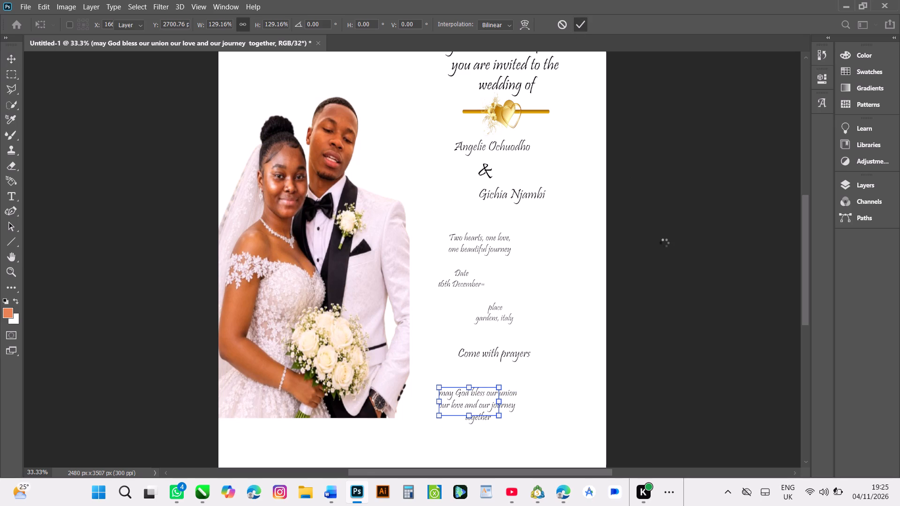
{"action": "left_click", "coordinate": [664, 243]}
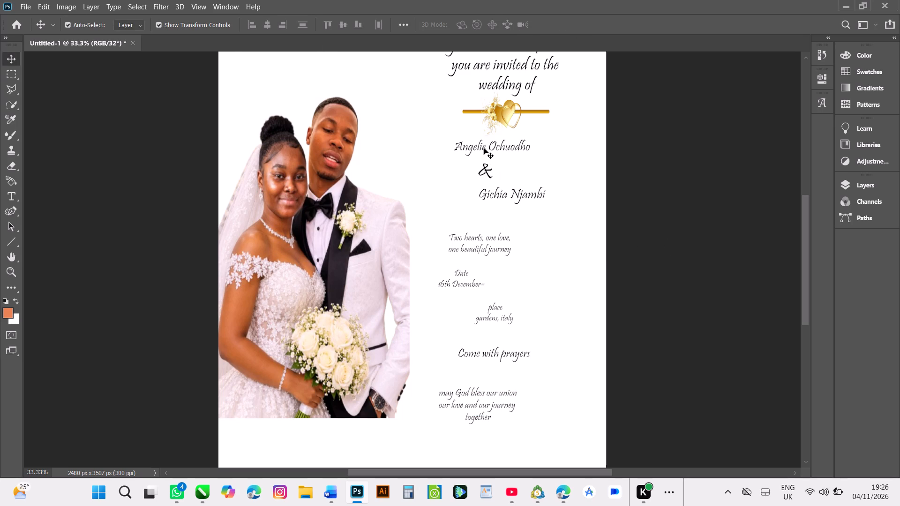
Move the first name line slightly left beneath the gold heart divider and scale it up proportionally to about 129%.
{"action": "left_click_drag", "start_coordinate": [484, 148], "coordinate": [467, 147]}
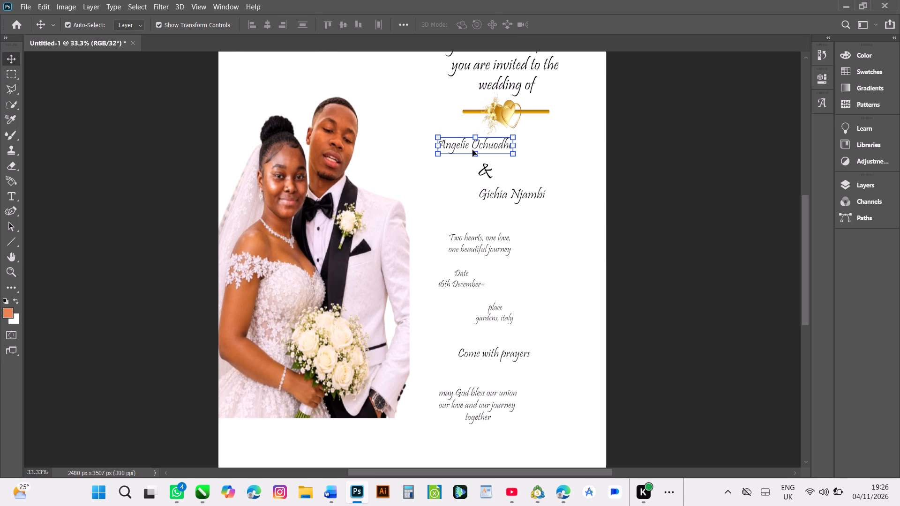
{"action": "left_click_drag", "start_coordinate": [513, 156], "coordinate": [529, 169]}
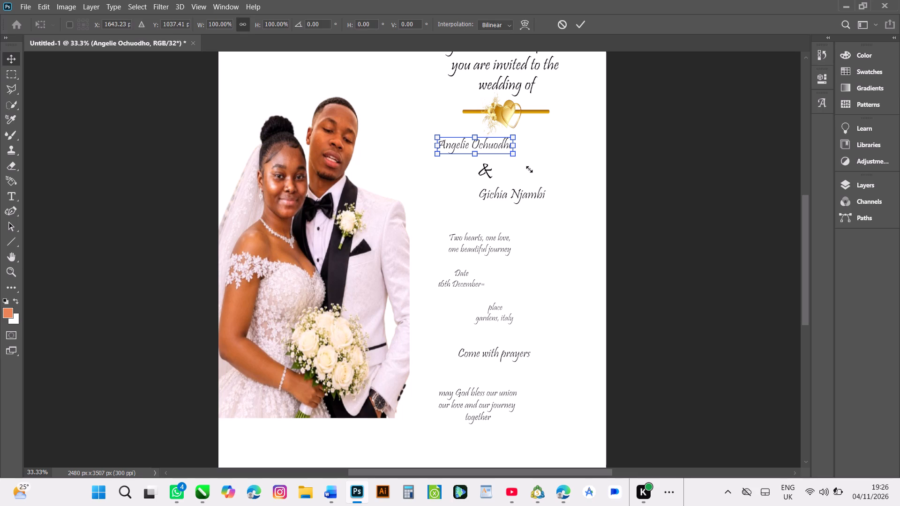
{"action": "left_click_drag", "start_coordinate": [529, 169], "coordinate": [533, 171]}
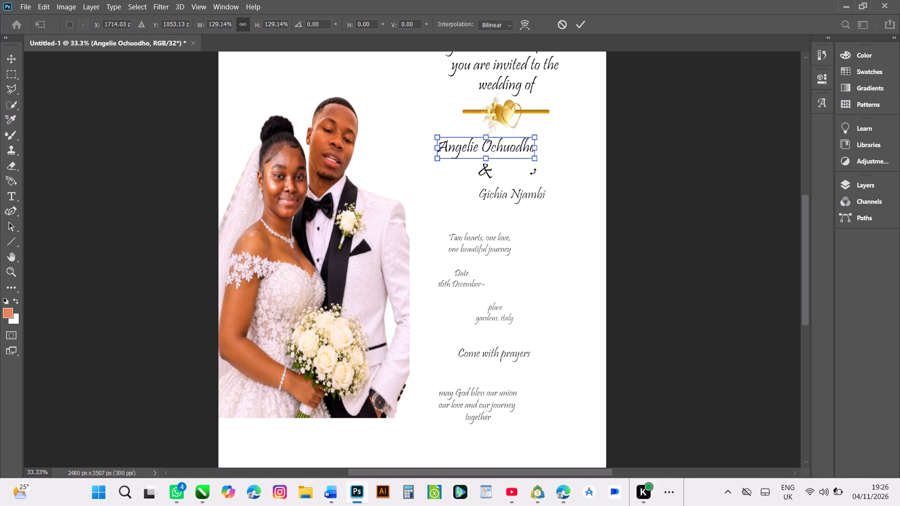
{"action": "left_click", "coordinate": [577, 26]}
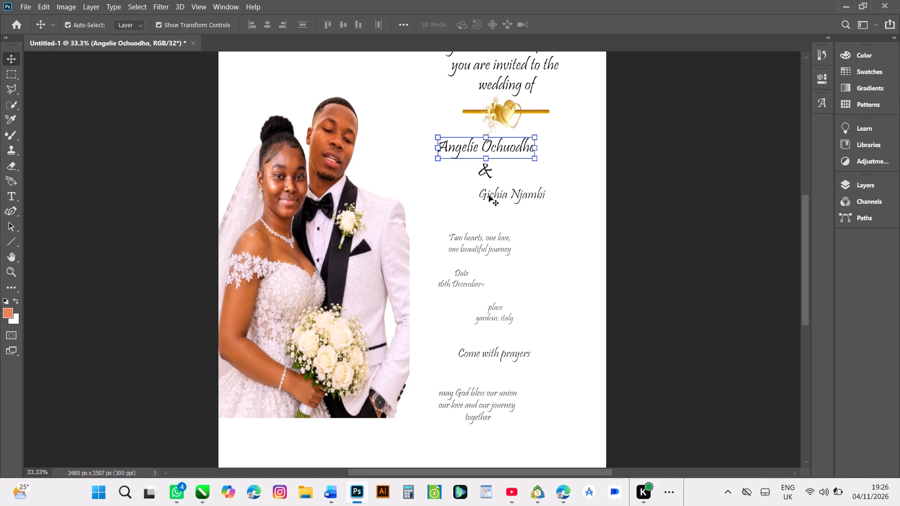
Scale the second name line up proportionally to about 126%, extending it toward the upper left, and deselect it.
{"action": "left_click", "coordinate": [489, 195]}
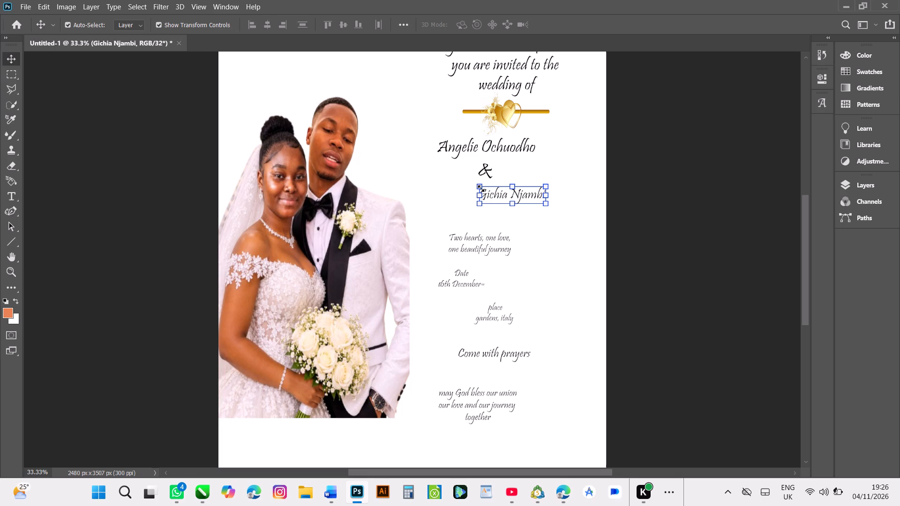
{"action": "left_click_drag", "start_coordinate": [480, 188], "coordinate": [464, 180]}
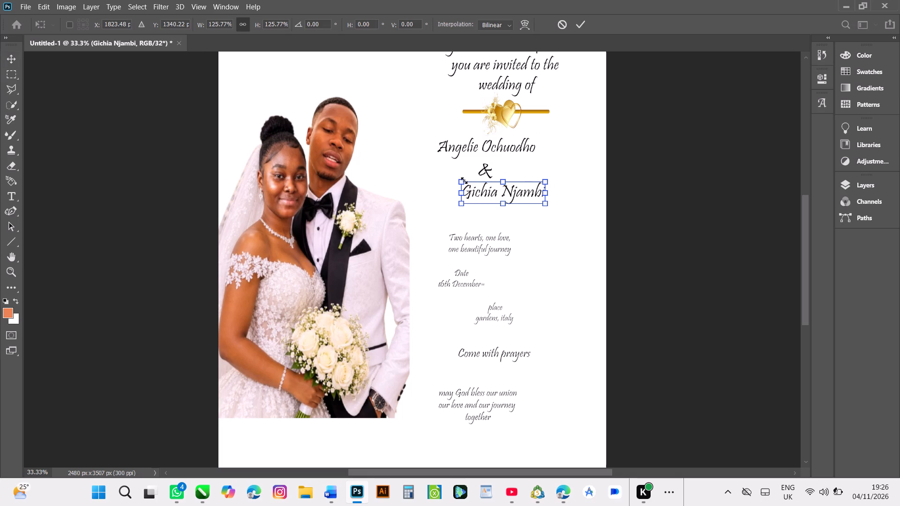
{"action": "left_click", "coordinate": [577, 25]}
{"action": "left_click", "coordinate": [665, 202]}
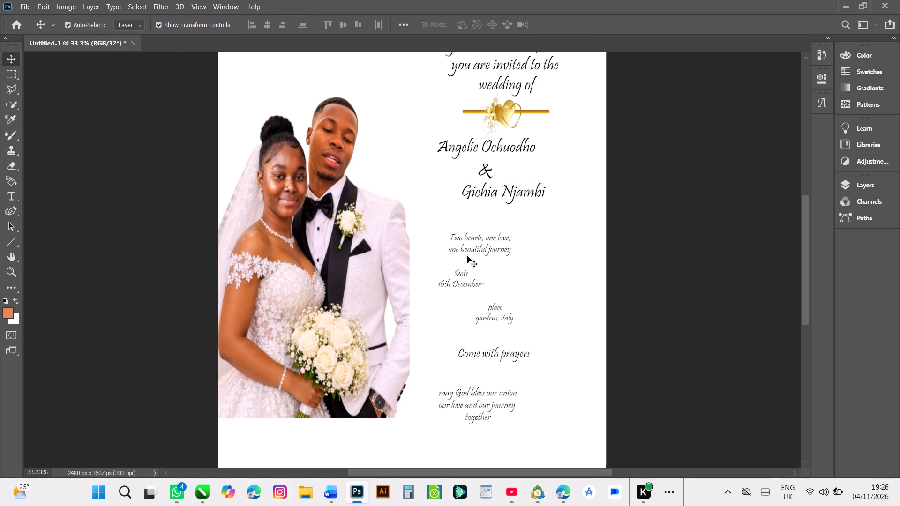
Shift the "Two hearts, one love" and "Date 16th December" texts right so they sit roughly centred beneath the names.
{"action": "left_click_drag", "start_coordinate": [482, 250], "coordinate": [495, 246]}
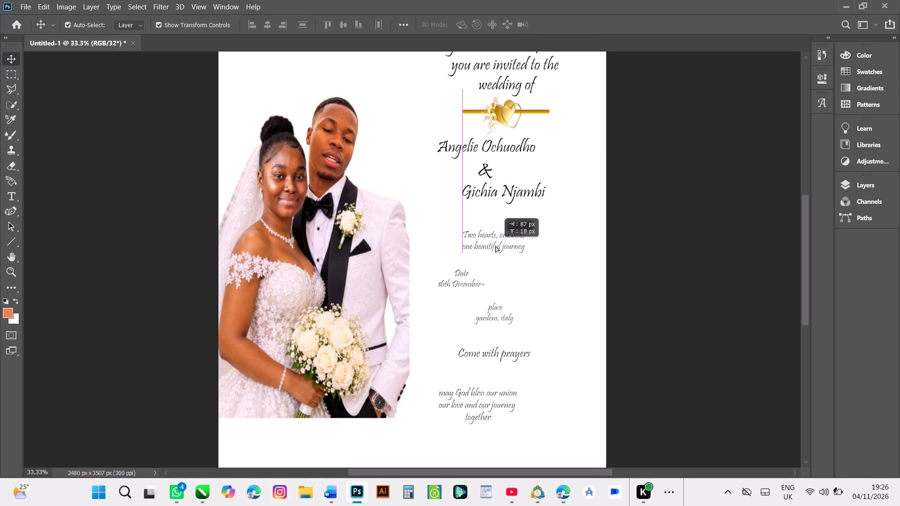
{"action": "left_click_drag", "start_coordinate": [495, 246], "coordinate": [500, 244]}
{"action": "left_click_drag", "start_coordinate": [467, 283], "coordinate": [479, 287]}
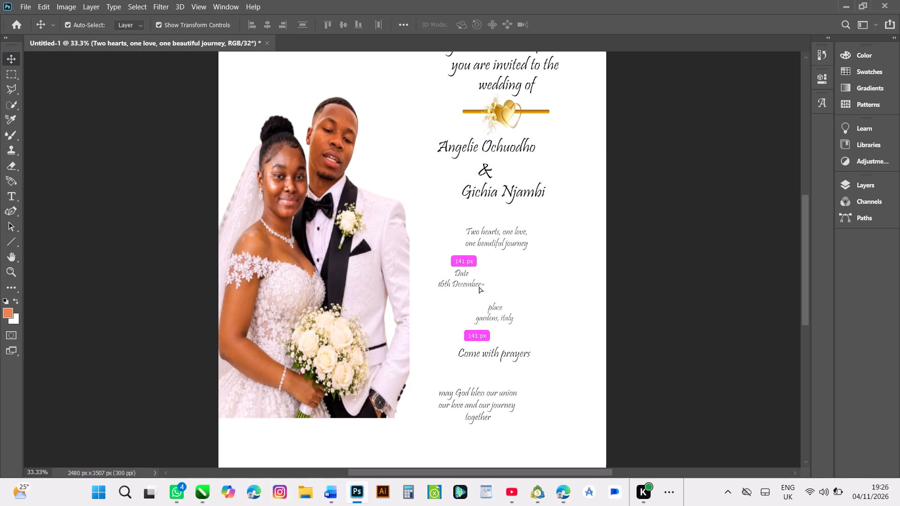
{"action": "left_click_drag", "start_coordinate": [479, 287], "coordinate": [498, 288]}
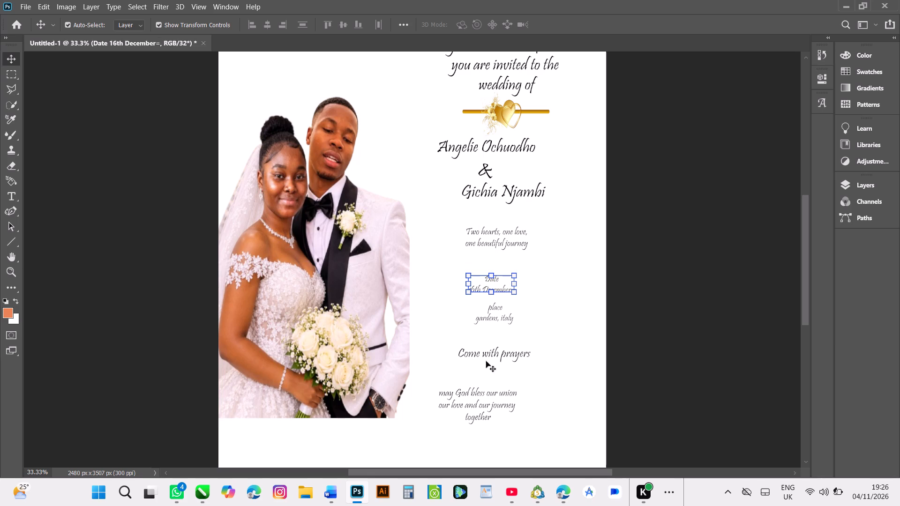
Scale the "Come with prayers" text up by about 138% and align its left edge with the first name line.
{"action": "left_click", "coordinate": [495, 354]}
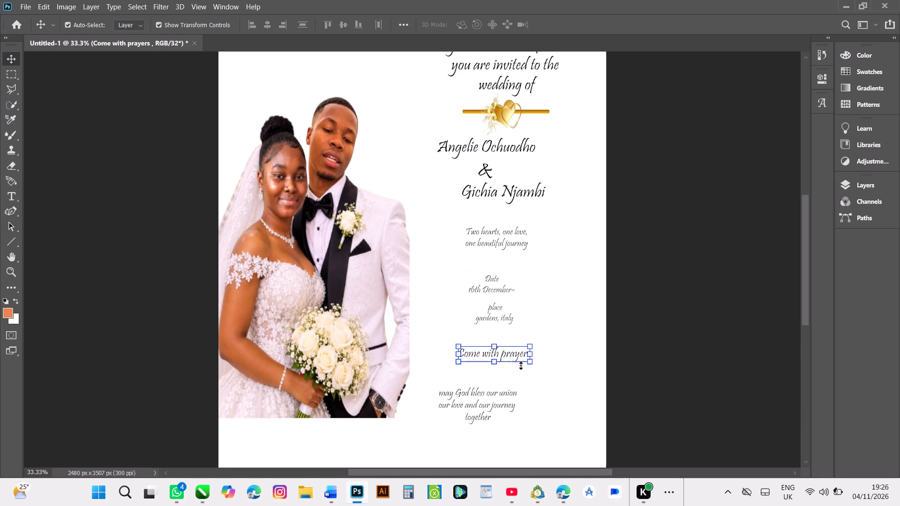
{"action": "left_click_drag", "start_coordinate": [531, 363], "coordinate": [557, 382]}
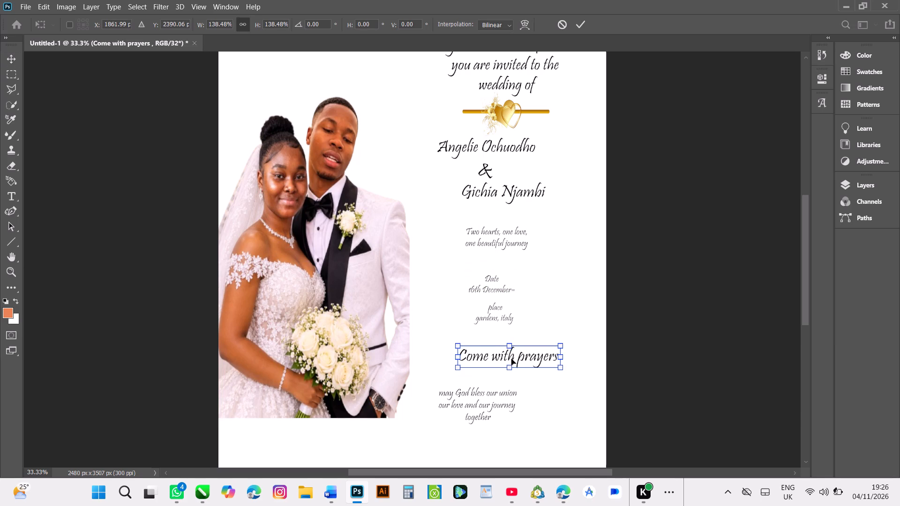
{"action": "left_click_drag", "start_coordinate": [511, 359], "coordinate": [493, 353]}
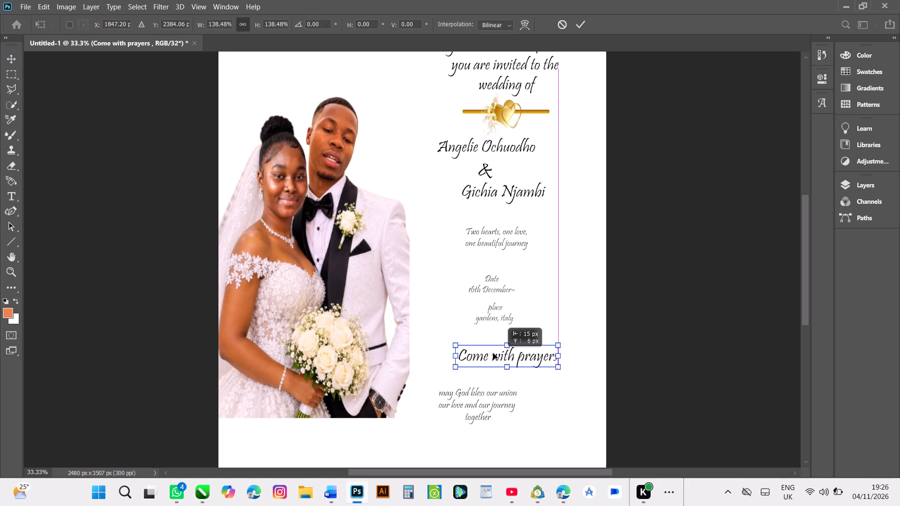
{"action": "left_click_drag", "start_coordinate": [493, 353], "coordinate": [491, 353]}
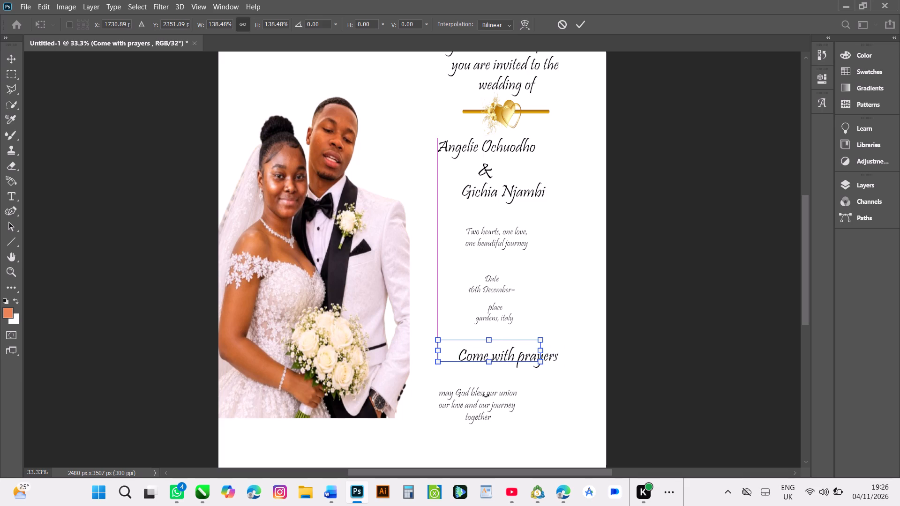
{"action": "left_click", "coordinate": [486, 395]}
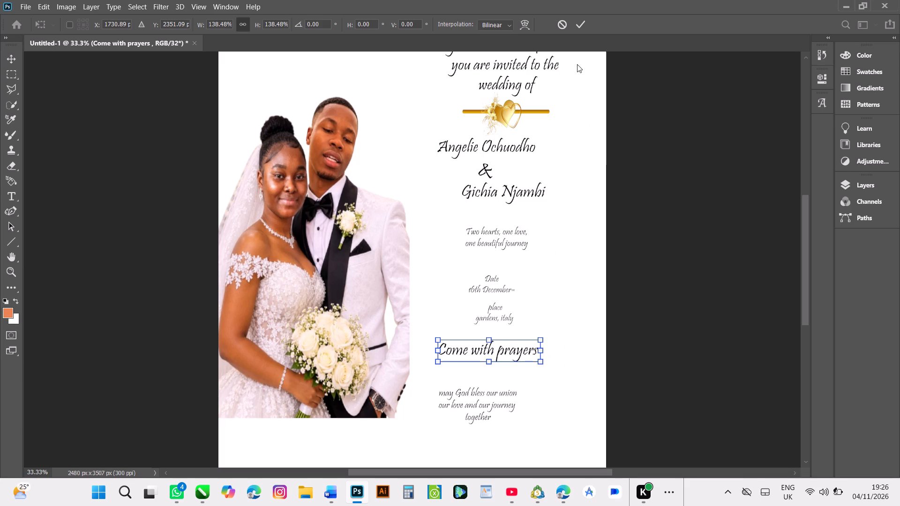
{"action": "left_click", "coordinate": [580, 25]}
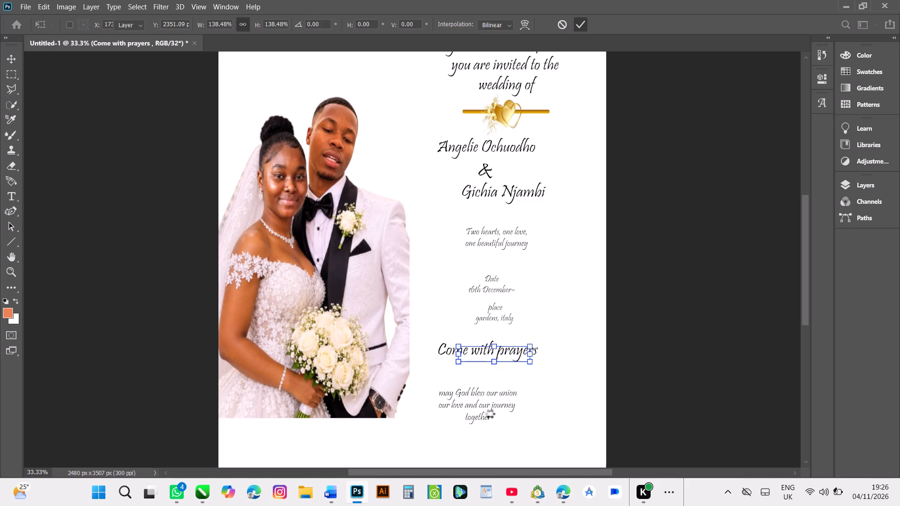
Move the "may God bless our union" text right, beneath the "Come with prayers" line, and deselect it.
{"action": "left_click", "coordinate": [488, 412]}
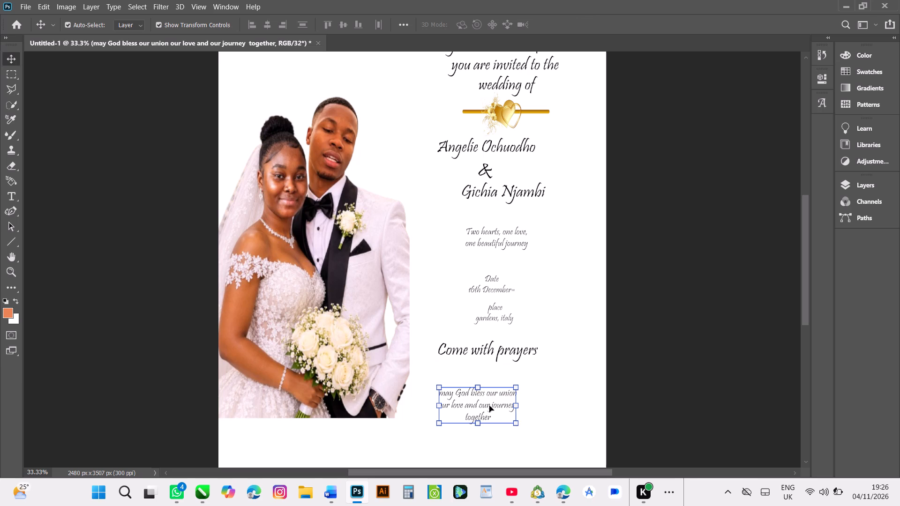
{"action": "left_click_drag", "start_coordinate": [486, 405], "coordinate": [506, 402]}
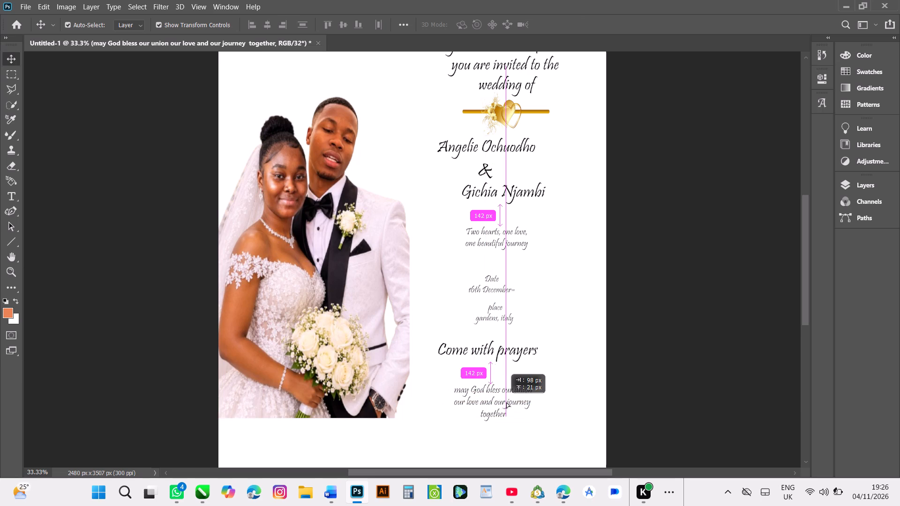
{"action": "left_click_drag", "start_coordinate": [506, 402], "coordinate": [516, 407]}
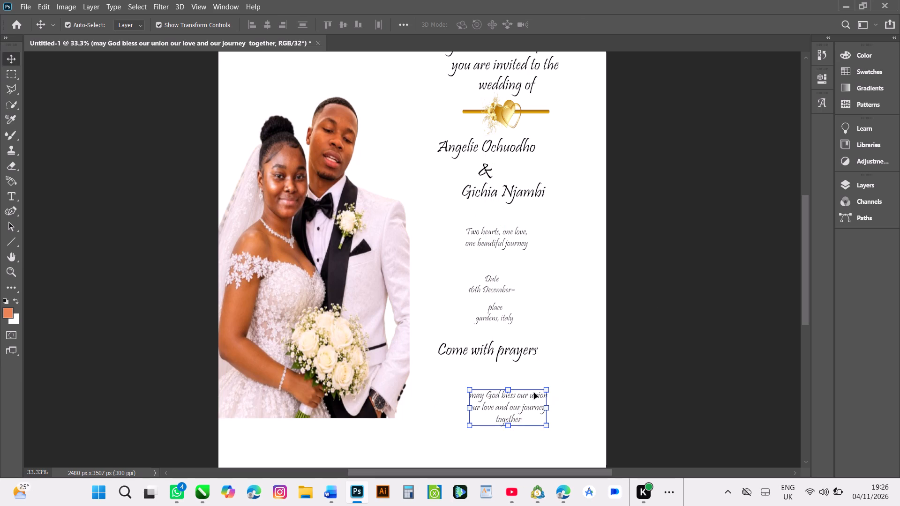
{"action": "left_click", "coordinate": [674, 267]}
Select the couple's photo layer on the invitation and show the document's layer list.
{"action": "key", "text": "ctrl+minus"}
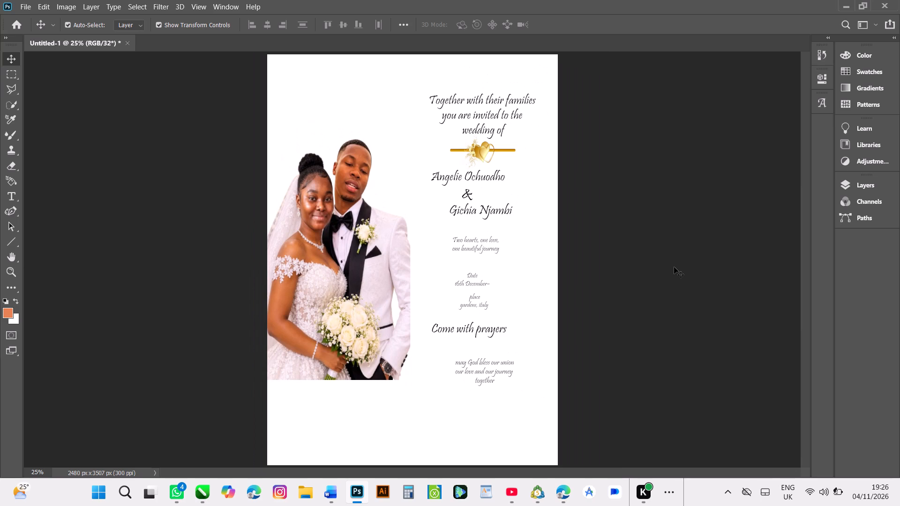
{"action": "left_click", "coordinate": [11, 209]}
{"action": "left_click", "coordinate": [9, 61]}
{"action": "left_click", "coordinate": [290, 280]}
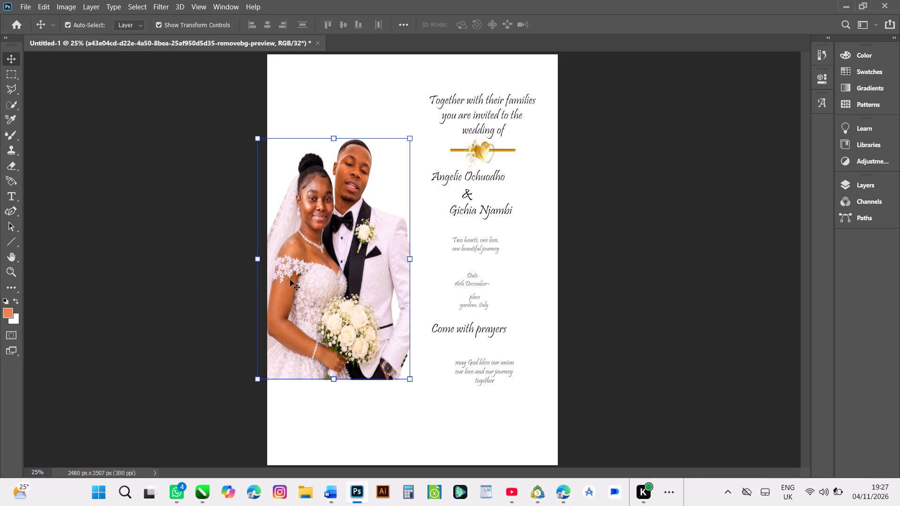
{"action": "left_click", "coordinate": [868, 186]}
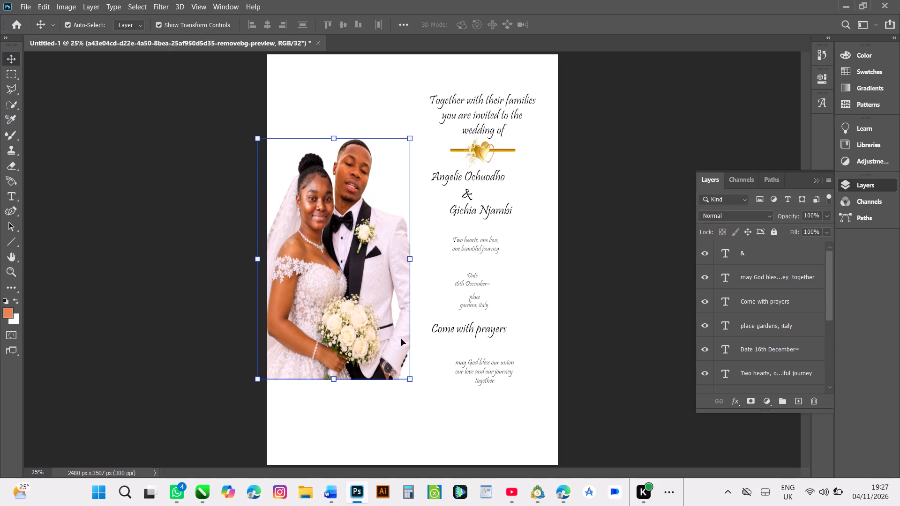
Switch to Edge, browse Pinterest's related gold border designs, and copy the image of the narrow vertical ornamental strip.
{"action": "left_click", "coordinate": [562, 488]}
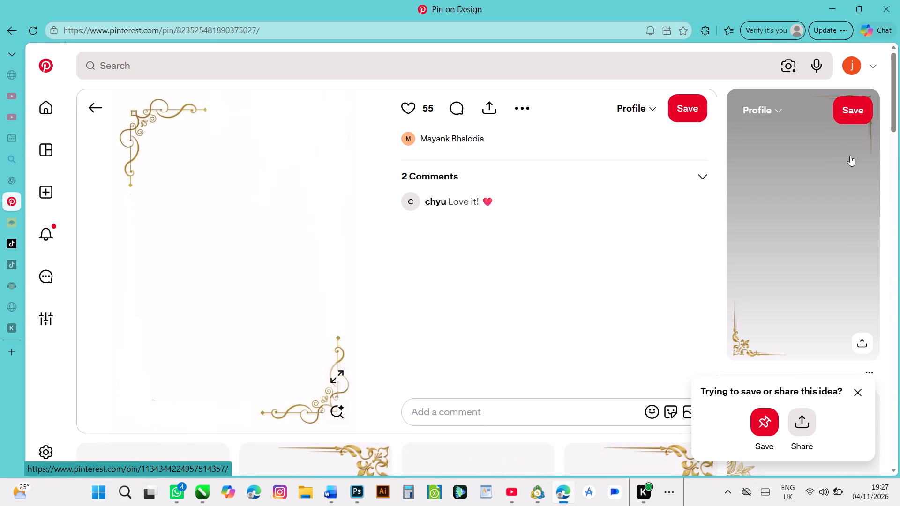
{"action": "left_click", "coordinate": [820, 164]}
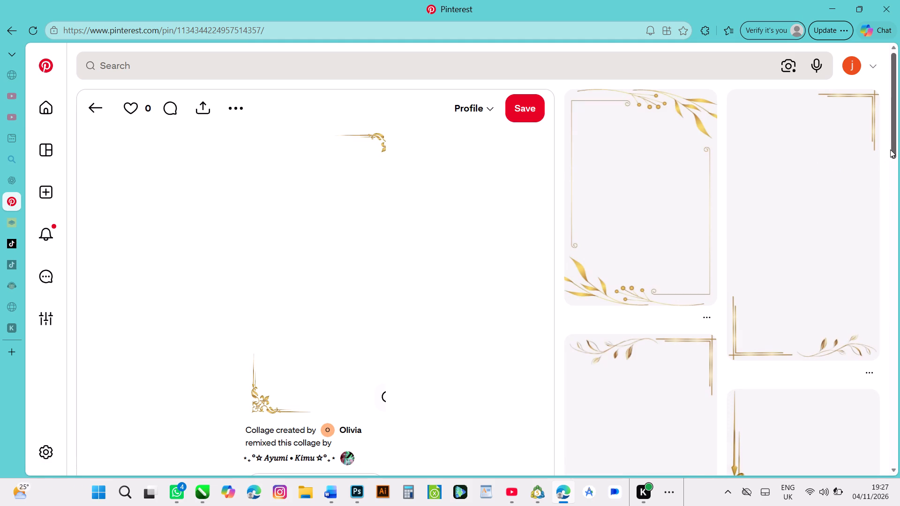
{"action": "left_click_drag", "start_coordinate": [895, 150], "coordinate": [896, 222]}
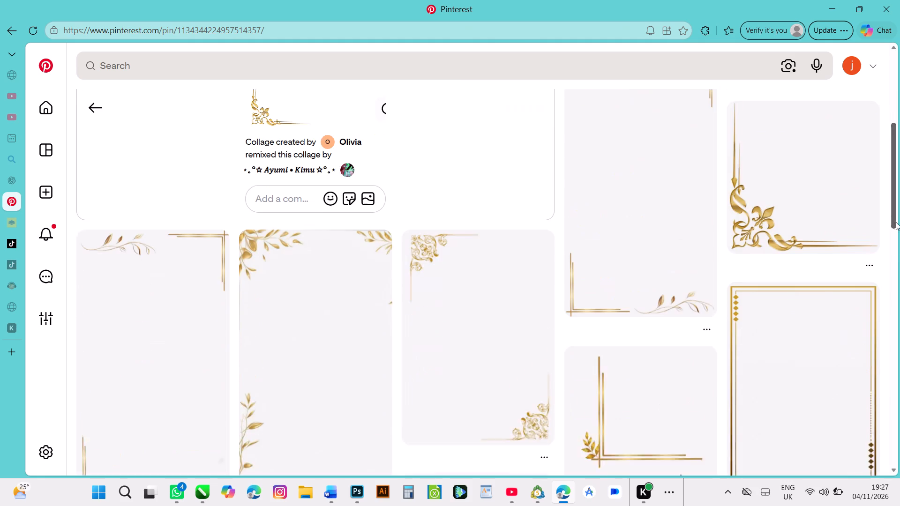
{"action": "left_click_drag", "start_coordinate": [896, 222], "coordinate": [899, 318]}
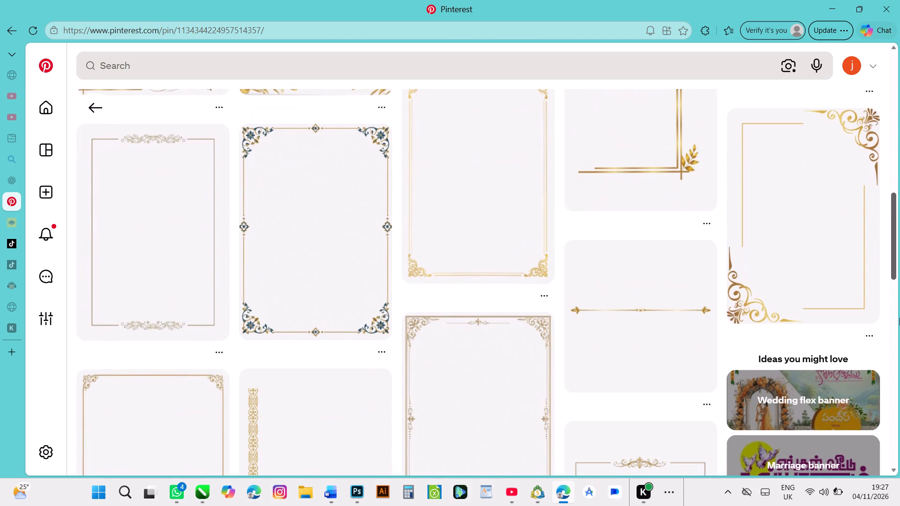
{"action": "left_click_drag", "start_coordinate": [899, 318], "coordinate": [899, 336]}
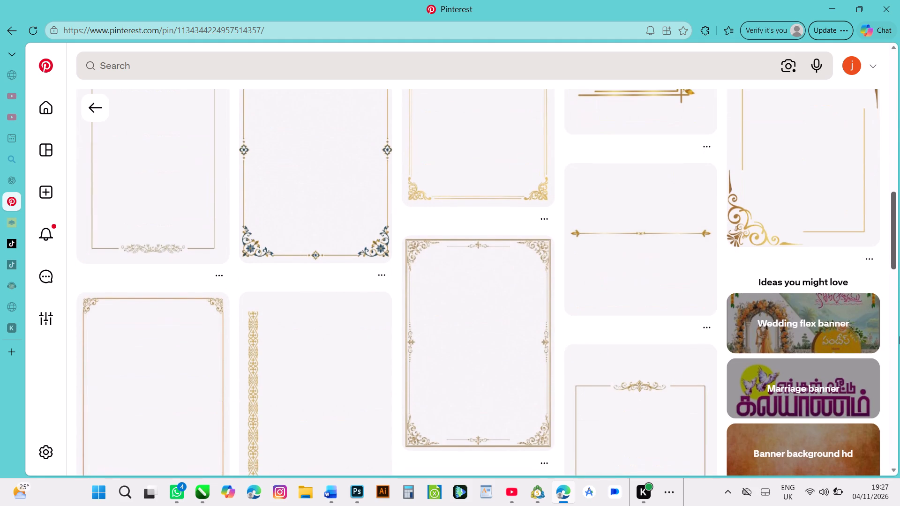
{"action": "left_click_drag", "start_coordinate": [899, 336], "coordinate": [899, 373]}
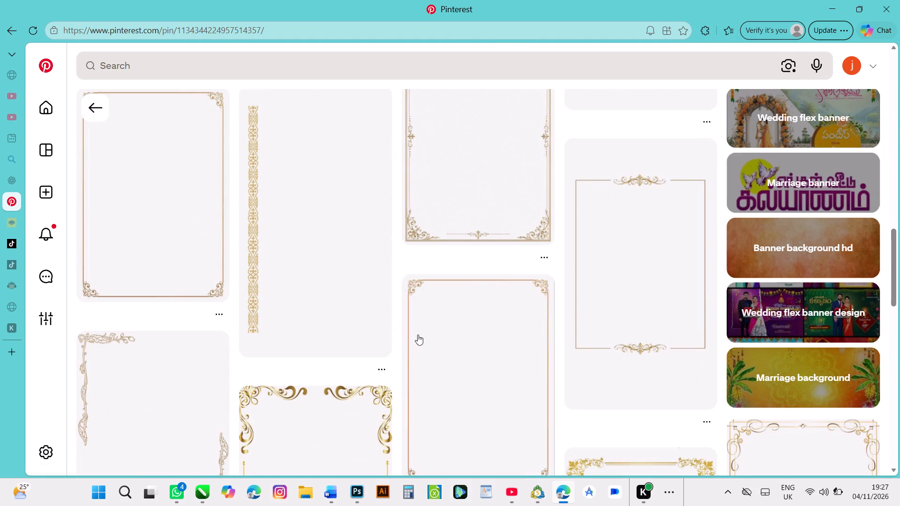
{"action": "left_click", "coordinate": [346, 268]}
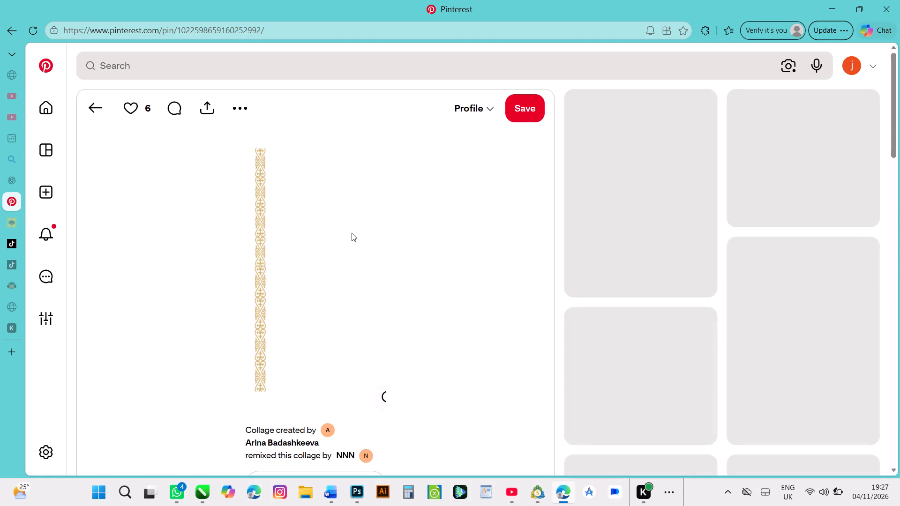
{"action": "right_click", "coordinate": [364, 229]}
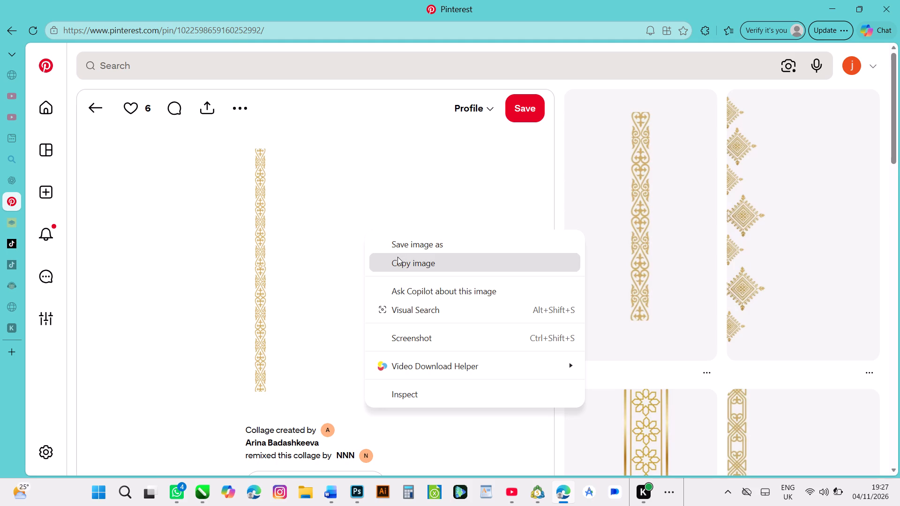
{"action": "left_click", "coordinate": [397, 257]}
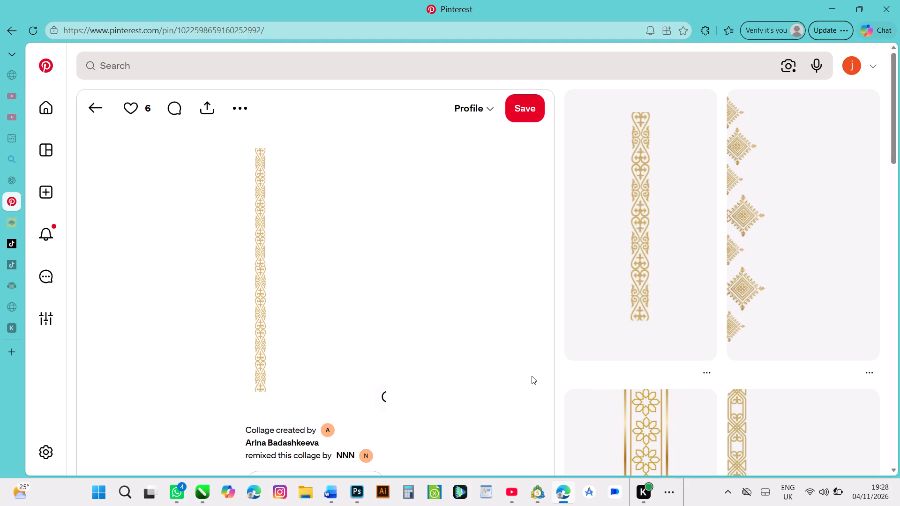
Paste the copied ornamental strip into the Photoshop invitation and place its layer beneath the couple's photo, directly above Background.
{"action": "left_click", "coordinate": [362, 499]}
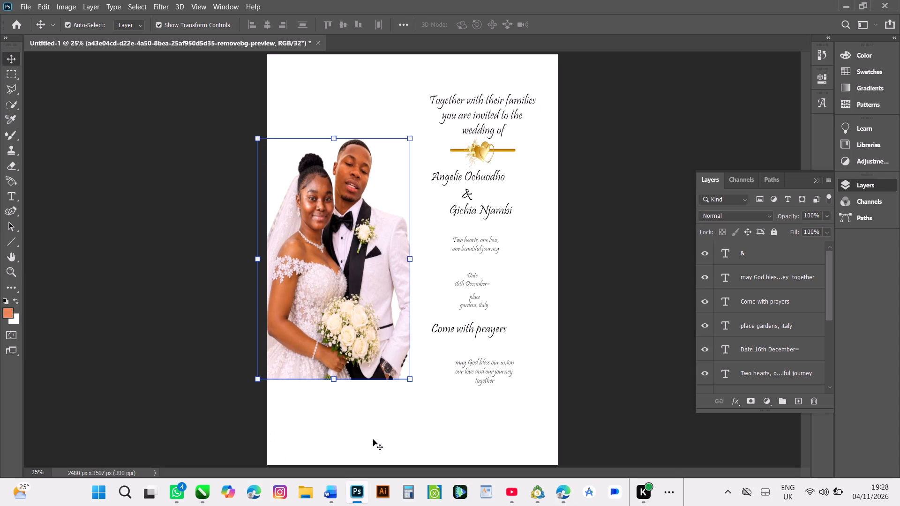
{"action": "key", "text": "ctrl+v"}
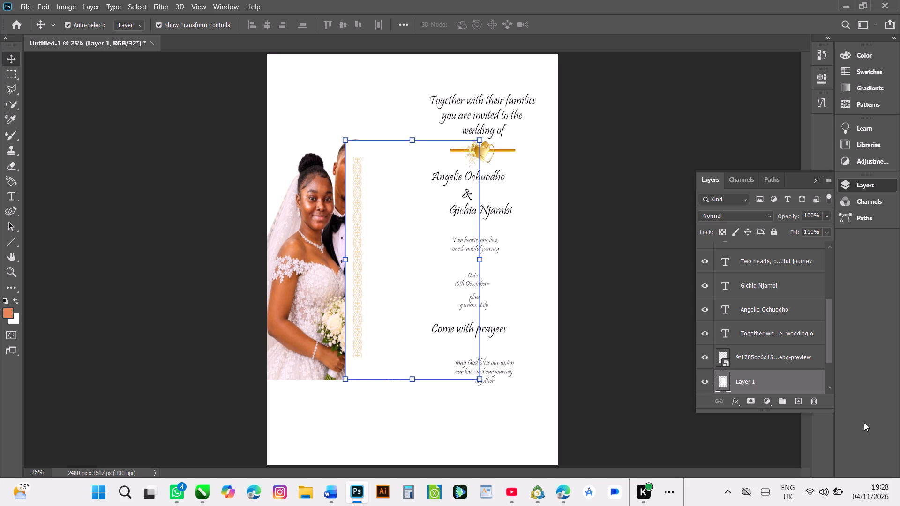
{"action": "left_click_drag", "start_coordinate": [777, 379], "coordinate": [753, 447]}
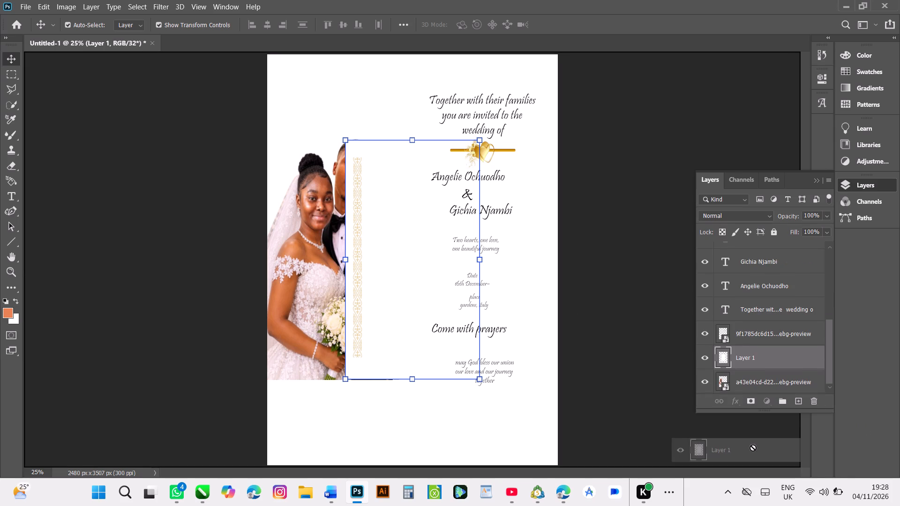
{"action": "left_click_drag", "start_coordinate": [753, 447], "coordinate": [773, 369]}
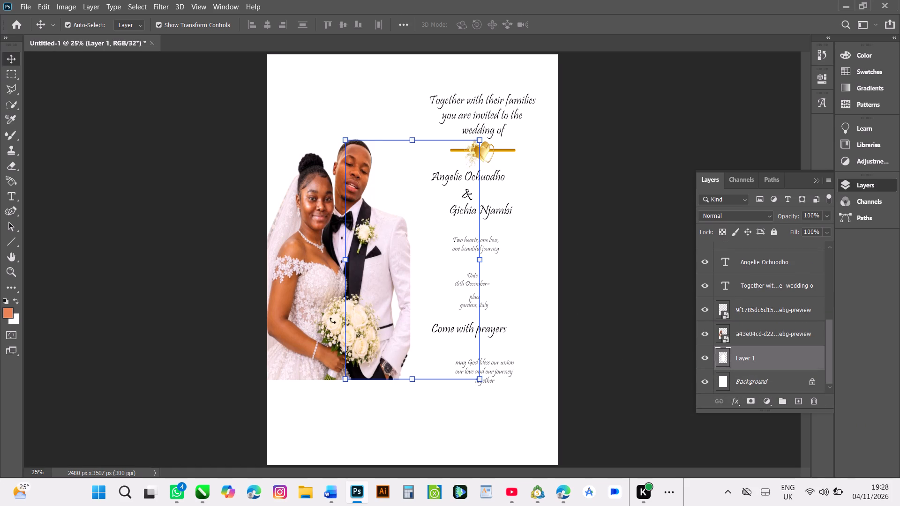
Scale the pasted strip image up proportionally to about 173% so it spans the page's full height.
{"action": "left_click_drag", "start_coordinate": [346, 140], "coordinate": [346, 139]}
{"action": "left_click_drag", "start_coordinate": [346, 139], "coordinate": [267, 61]}
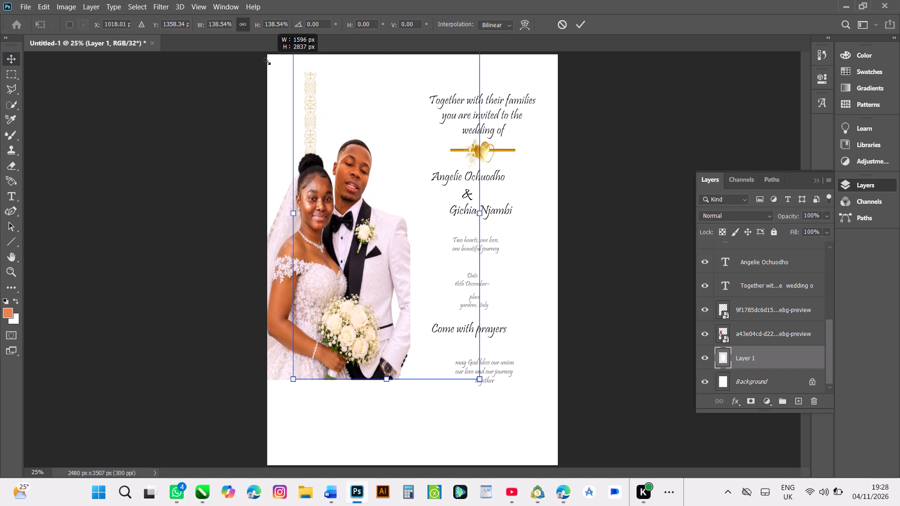
{"action": "left_click_drag", "start_coordinate": [267, 61], "coordinate": [262, 76]}
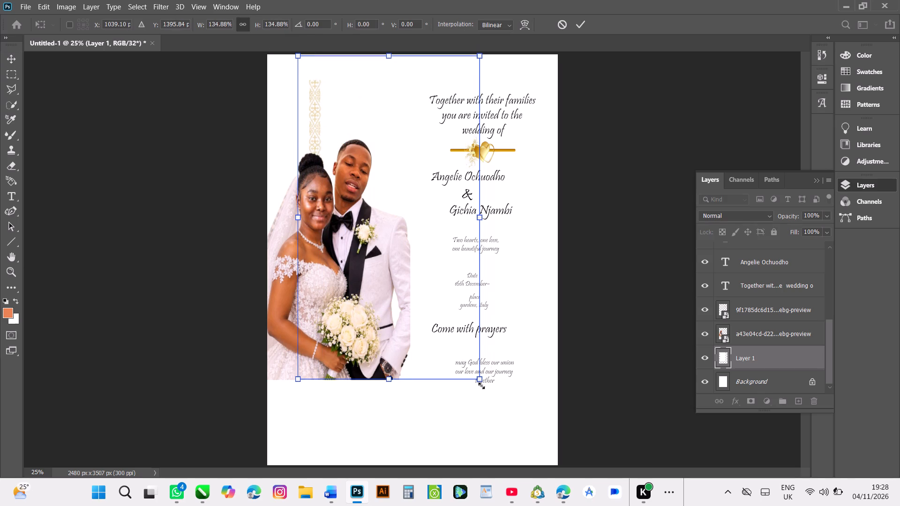
{"action": "left_click_drag", "start_coordinate": [481, 381], "coordinate": [530, 450]}
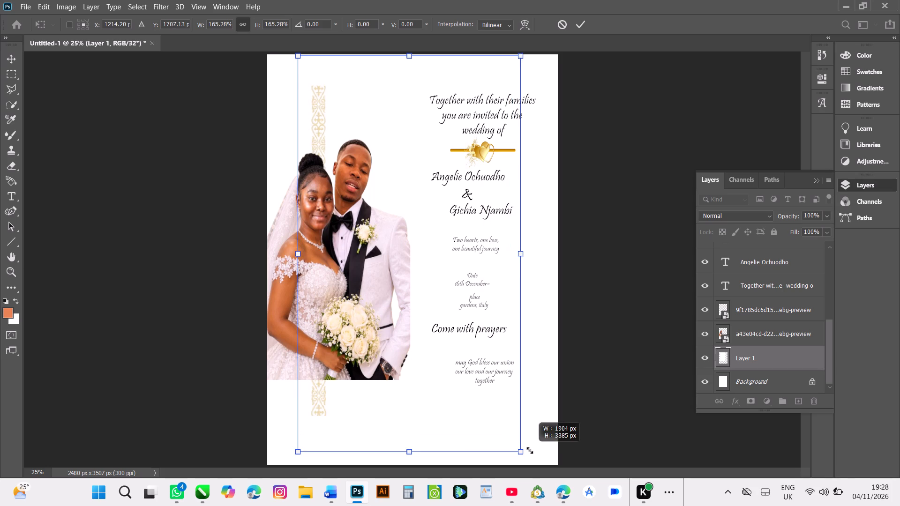
{"action": "left_click_drag", "start_coordinate": [530, 450], "coordinate": [545, 460]}
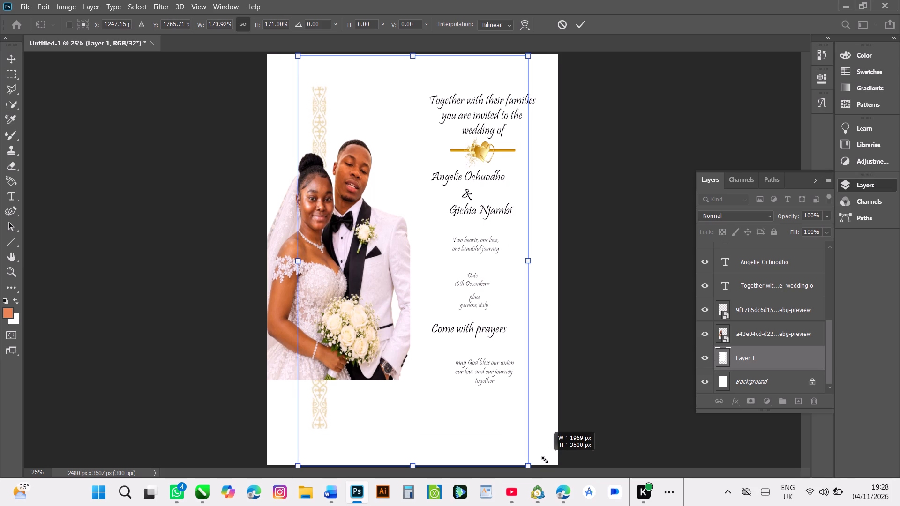
{"action": "left_click_drag", "start_coordinate": [545, 460], "coordinate": [544, 459]}
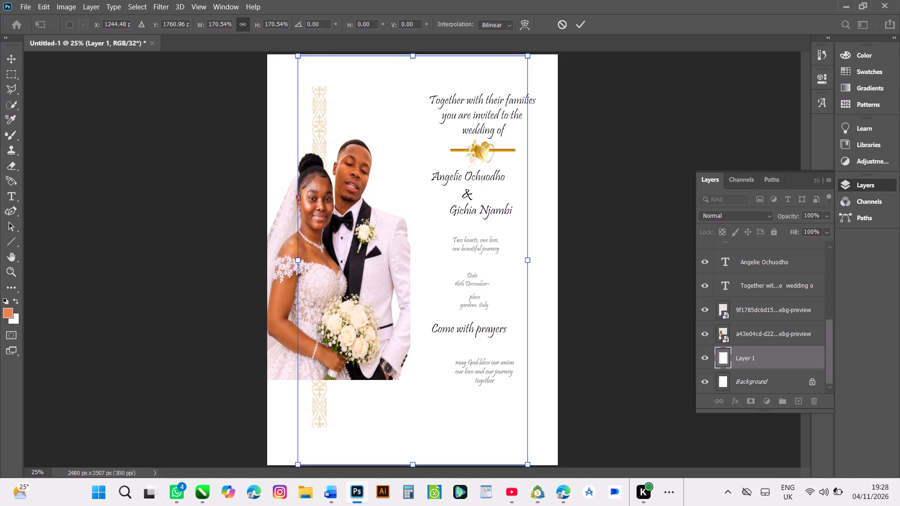
{"action": "left_click", "coordinate": [299, 260], "text": "alt"}
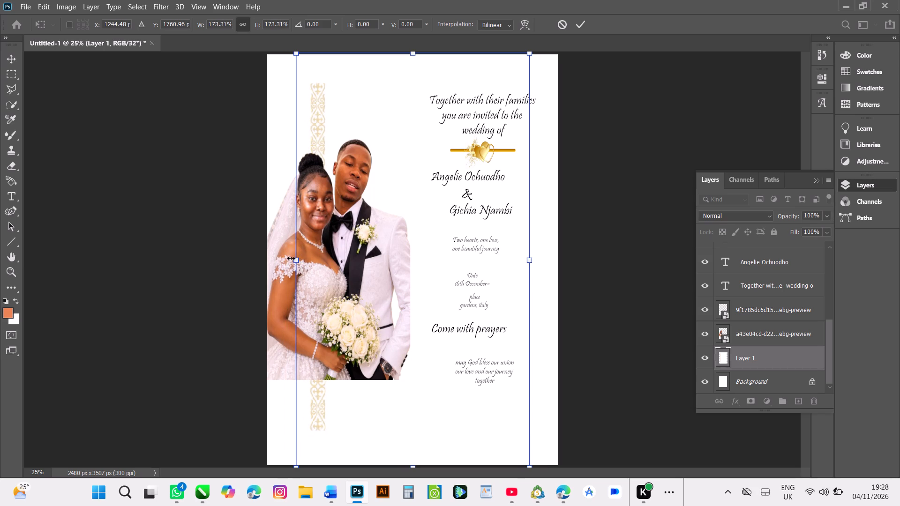
{"action": "left_click", "coordinate": [298, 260]}
Stretch the ornamental strip image horizontally to about 195% width so its left edge meets the page's left edge, keeping it unskewed.
{"action": "left_click_drag", "start_coordinate": [297, 260], "coordinate": [288, 259], "text": "ctrl"}
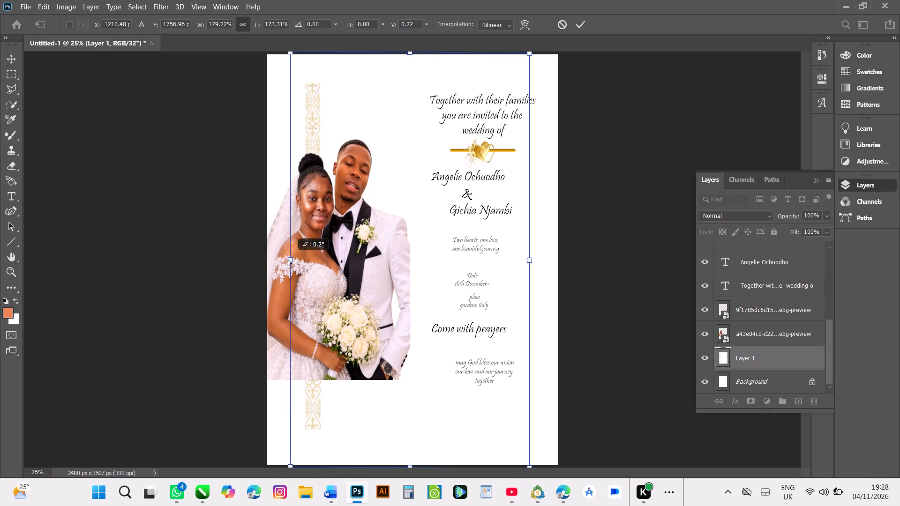
{"action": "left_click_drag", "start_coordinate": [288, 259], "coordinate": [272, 260], "text": "ctrl"}
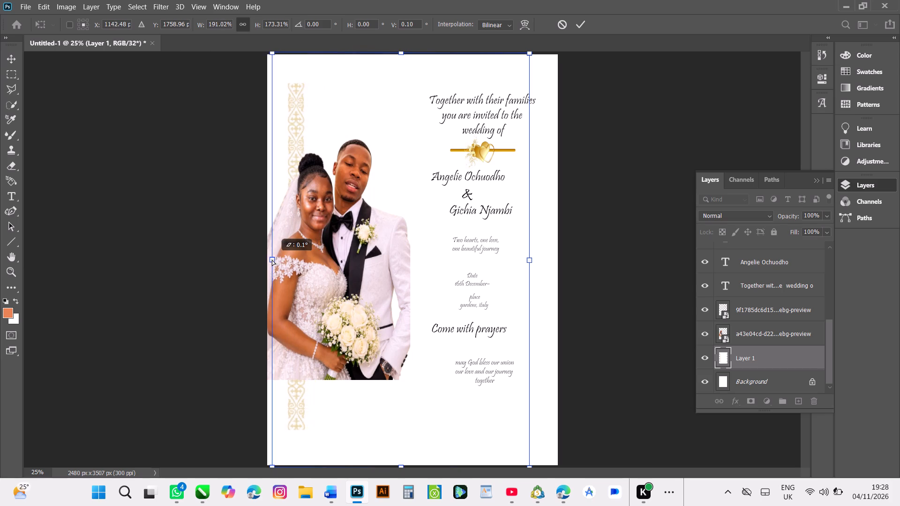
{"action": "left_click_drag", "start_coordinate": [272, 260], "coordinate": [267, 260], "text": "ctrl"}
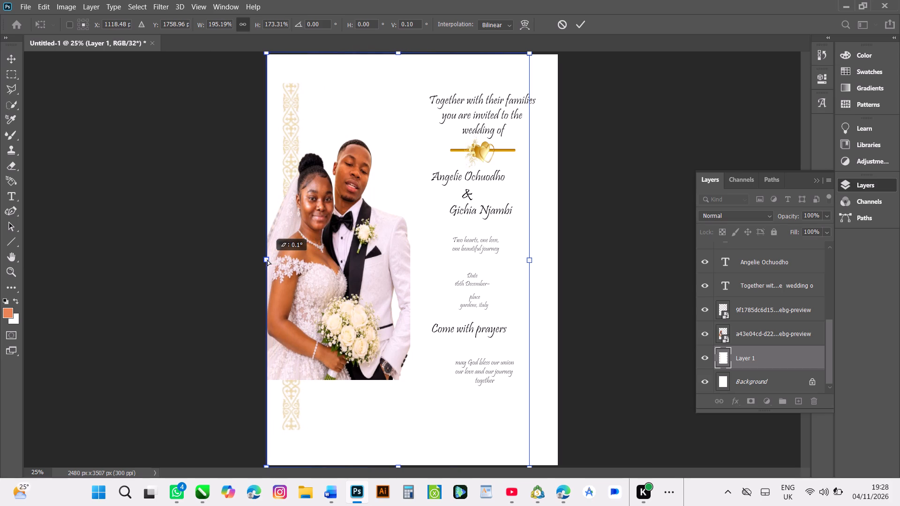
{"action": "left_click_drag", "start_coordinate": [267, 260], "coordinate": [267, 260], "text": "ctrl"}
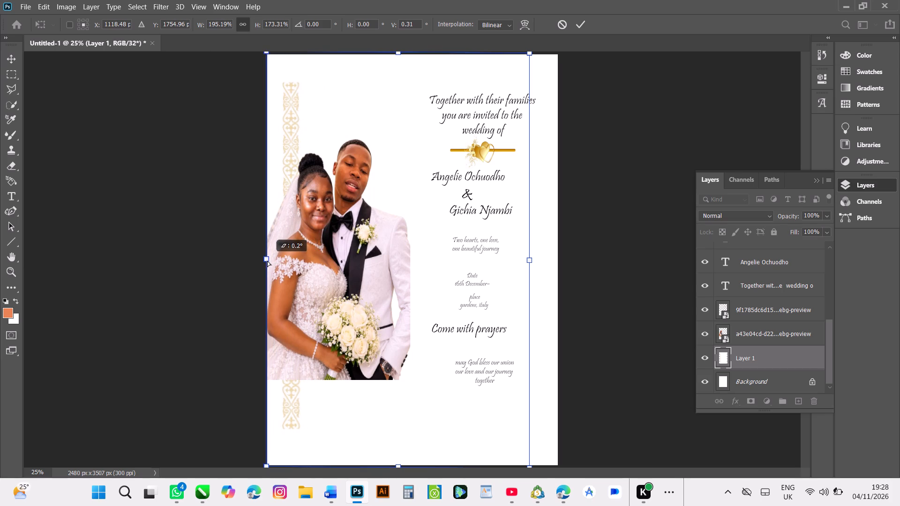
{"action": "left_click_drag", "start_coordinate": [267, 260], "coordinate": [267, 260], "text": "ctrl"}
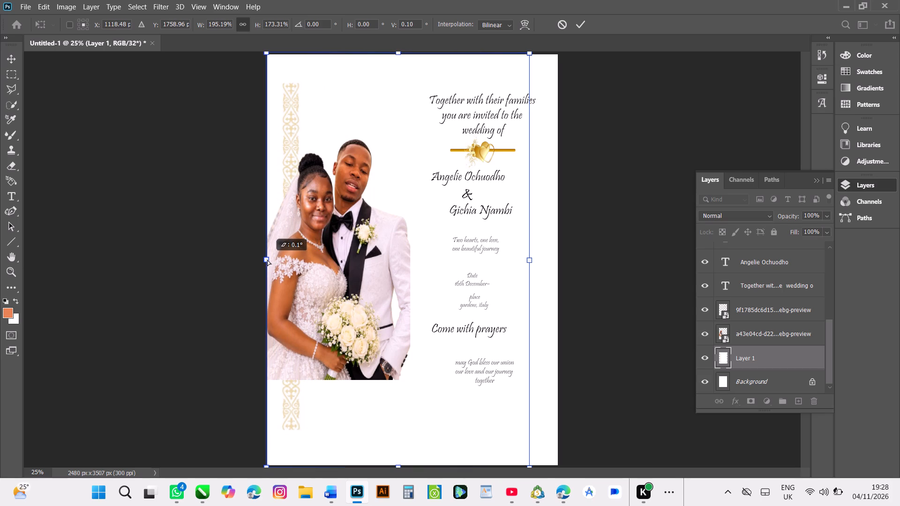
{"action": "left_click_drag", "start_coordinate": [267, 260], "coordinate": [267, 259], "text": "ctrl"}
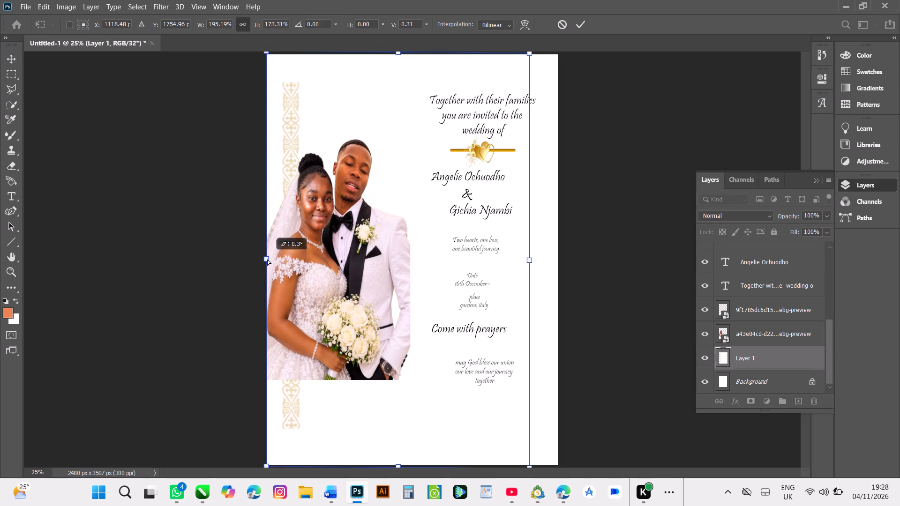
{"action": "left_click_drag", "start_coordinate": [267, 259], "coordinate": [267, 261], "text": "ctrl"}
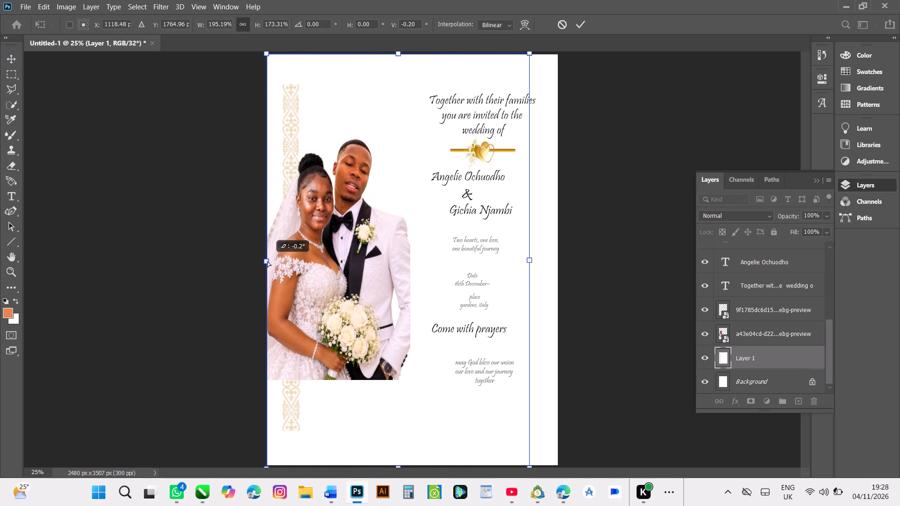
{"action": "left_click_drag", "start_coordinate": [267, 261], "coordinate": [267, 260], "text": "ctrl"}
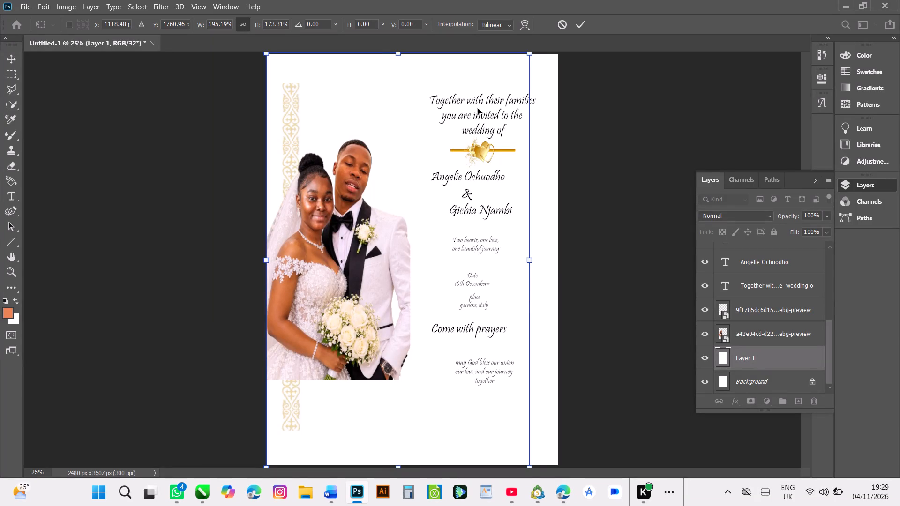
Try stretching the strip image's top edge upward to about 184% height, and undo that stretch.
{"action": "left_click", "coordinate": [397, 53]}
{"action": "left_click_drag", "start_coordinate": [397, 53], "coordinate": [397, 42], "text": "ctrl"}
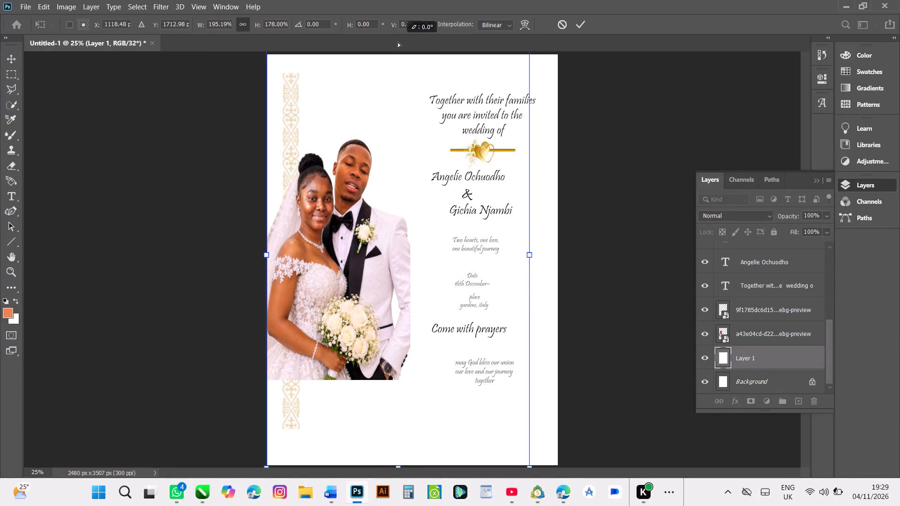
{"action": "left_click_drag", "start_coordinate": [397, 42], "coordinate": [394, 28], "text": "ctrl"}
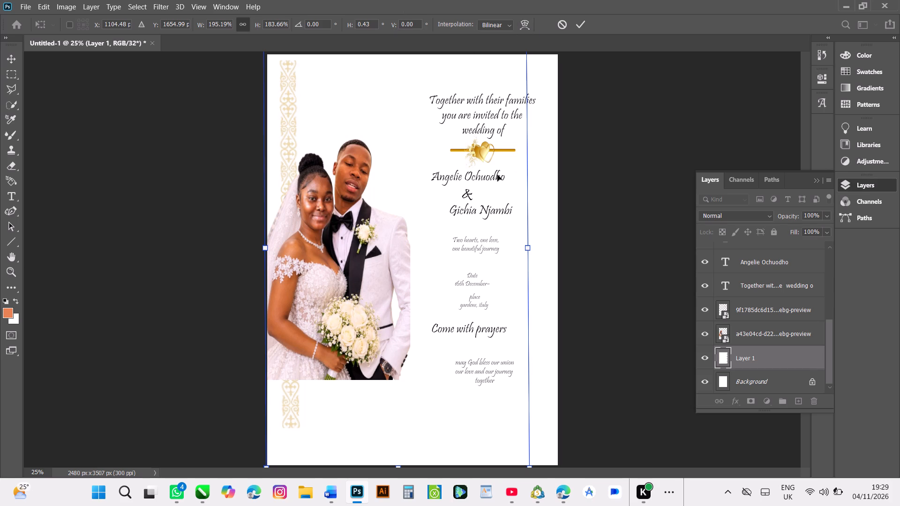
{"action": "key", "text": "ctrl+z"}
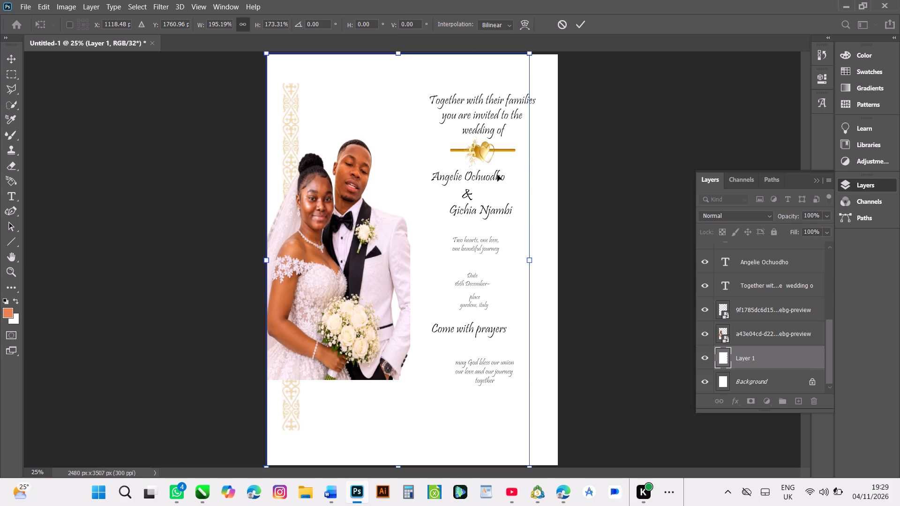
Scale the strip image up proportionally from its bottom edge to about 208% width and 184% height, and apply the transform.
{"action": "left_click_drag", "start_coordinate": [399, 52], "coordinate": [399, 49]}
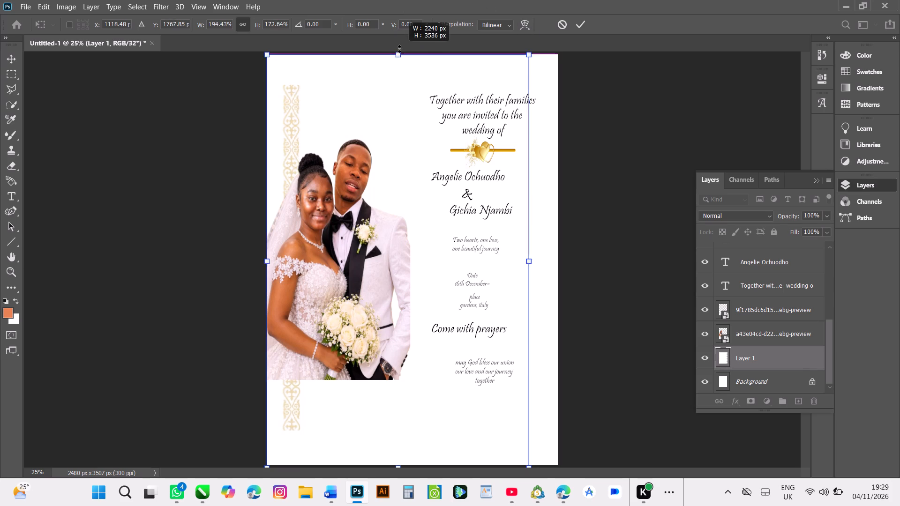
{"action": "left_click_drag", "start_coordinate": [399, 49], "coordinate": [399, 29]}
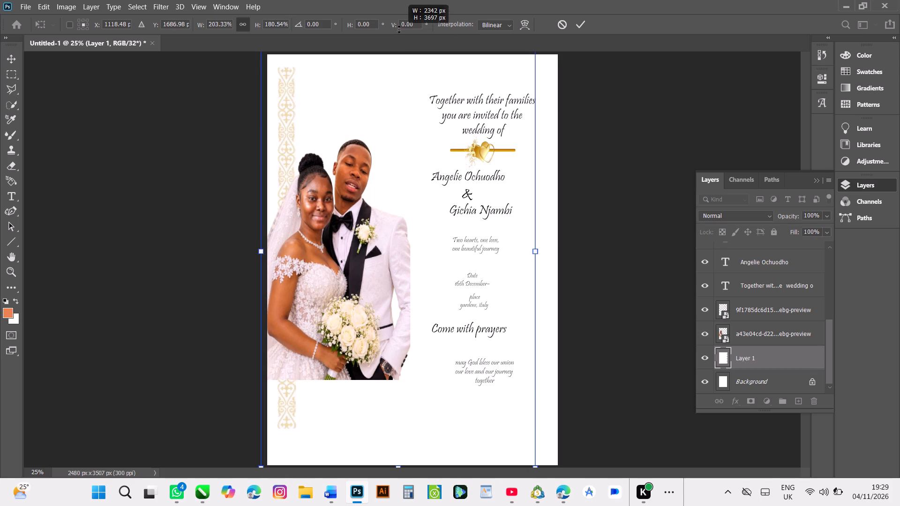
{"action": "left_click_drag", "start_coordinate": [399, 29], "coordinate": [399, 26]}
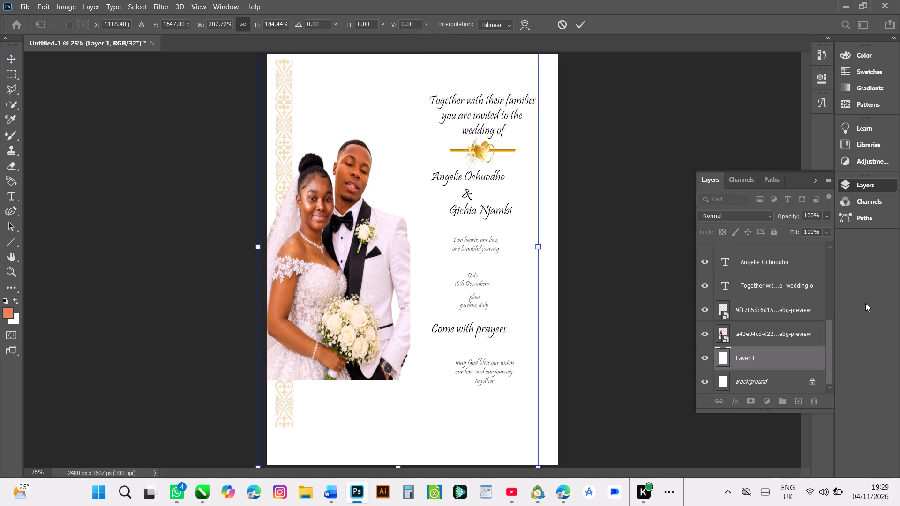
{"action": "left_click", "coordinate": [661, 197]}
{"action": "left_click", "coordinate": [581, 24]}
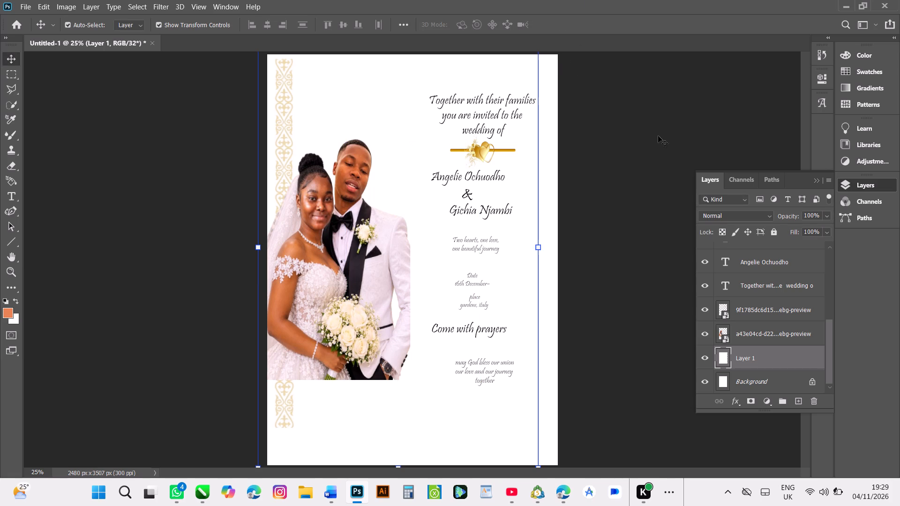
{"action": "left_click", "coordinate": [627, 119]}
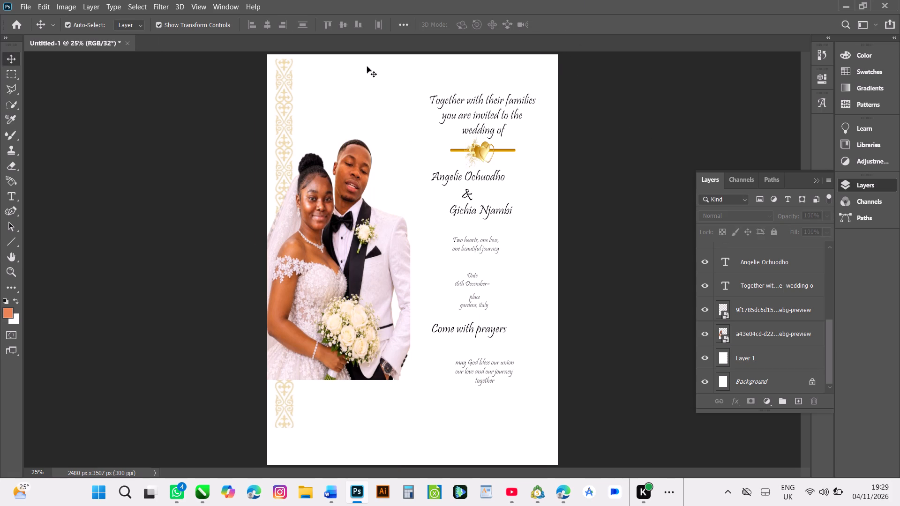
Flip the ornamental strip layer horizontally so the gold border sits on the text side of the invitation.
{"action": "left_click", "coordinate": [284, 109]}
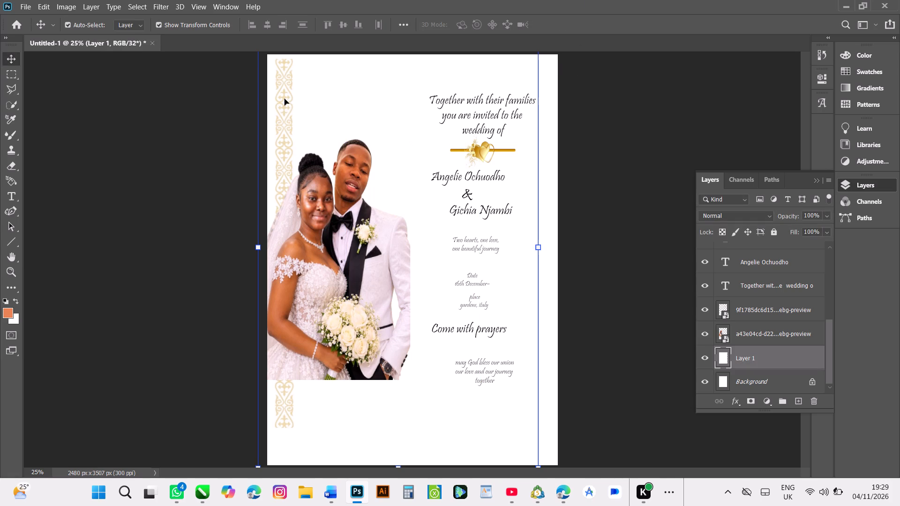
{"action": "right_click", "coordinate": [285, 99]}
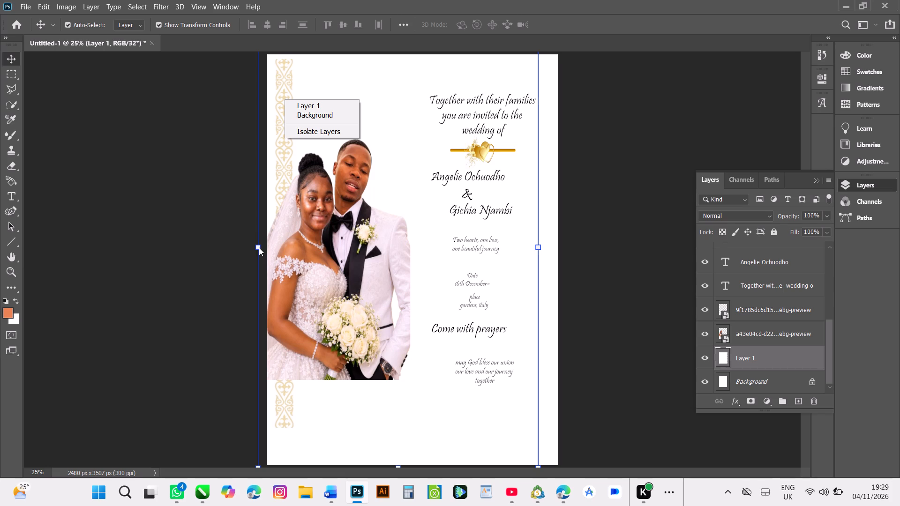
{"action": "left_click", "coordinate": [258, 245]}
{"action": "right_click", "coordinate": [258, 245]}
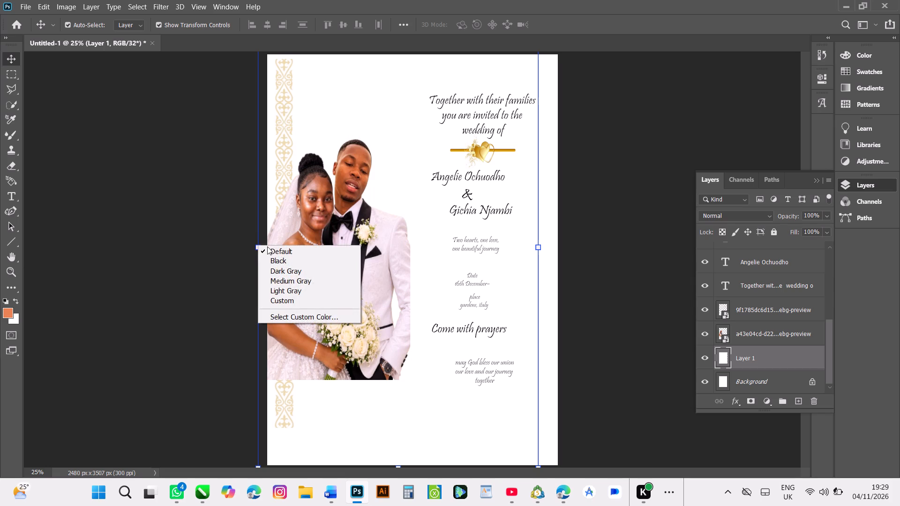
{"action": "left_click", "coordinate": [246, 239]}
{"action": "left_click", "coordinate": [260, 249]}
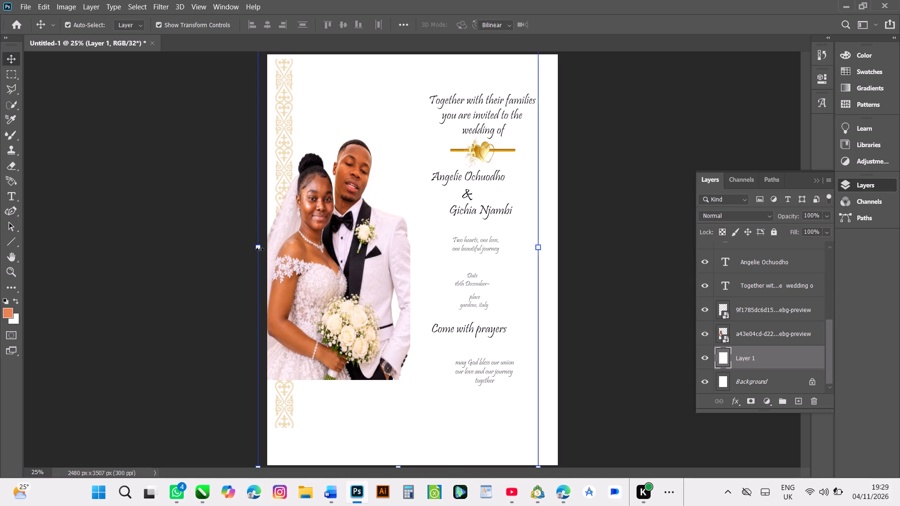
{"action": "right_click", "coordinate": [260, 249]}
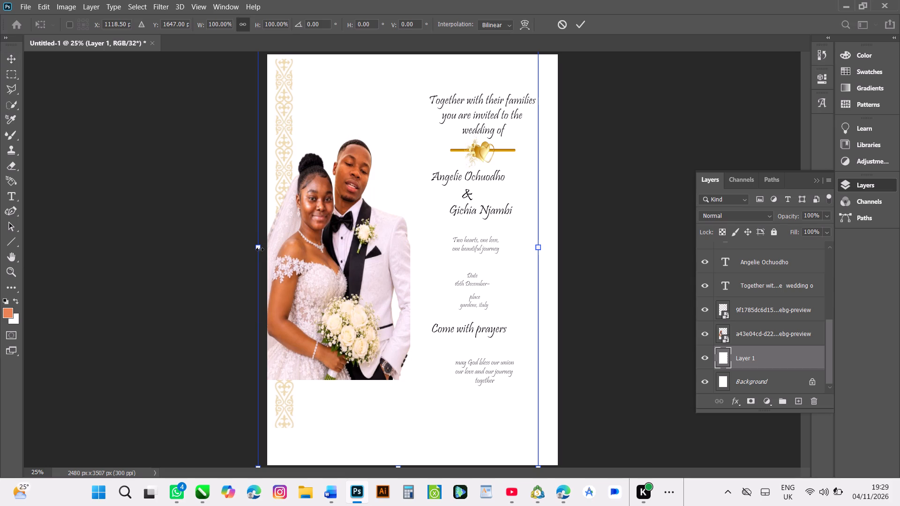
{"action": "right_click", "coordinate": [307, 238]}
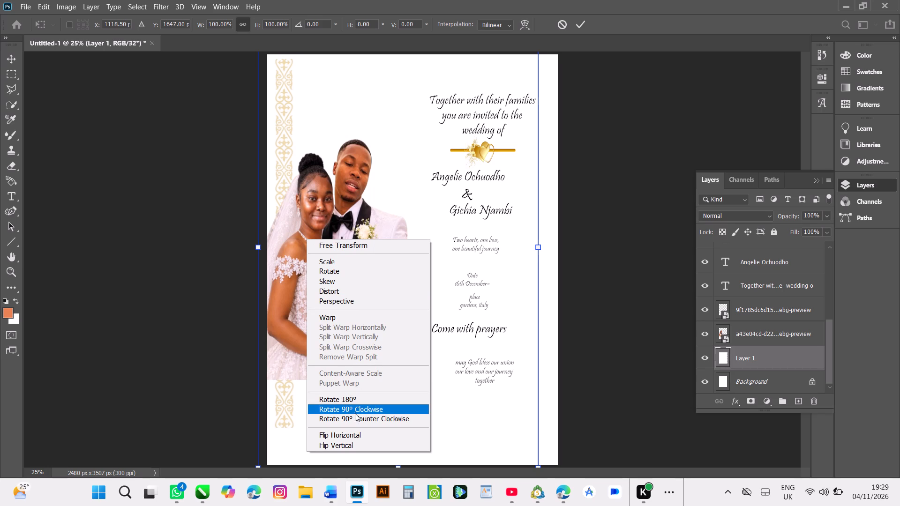
{"action": "left_click", "coordinate": [353, 433]}
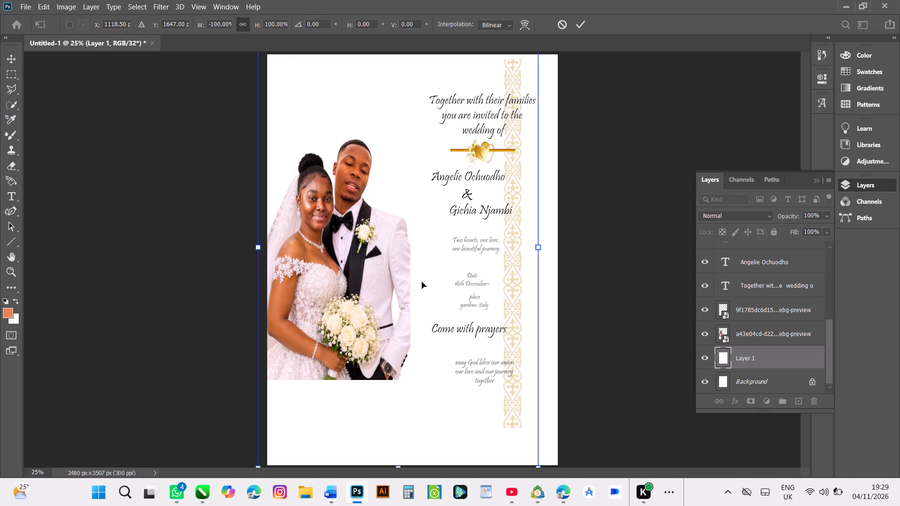
Move the flipped ornamental strip to the page's right edge, clear of the invitation text.
{"action": "left_click_drag", "start_coordinate": [422, 282], "coordinate": [435, 283]}
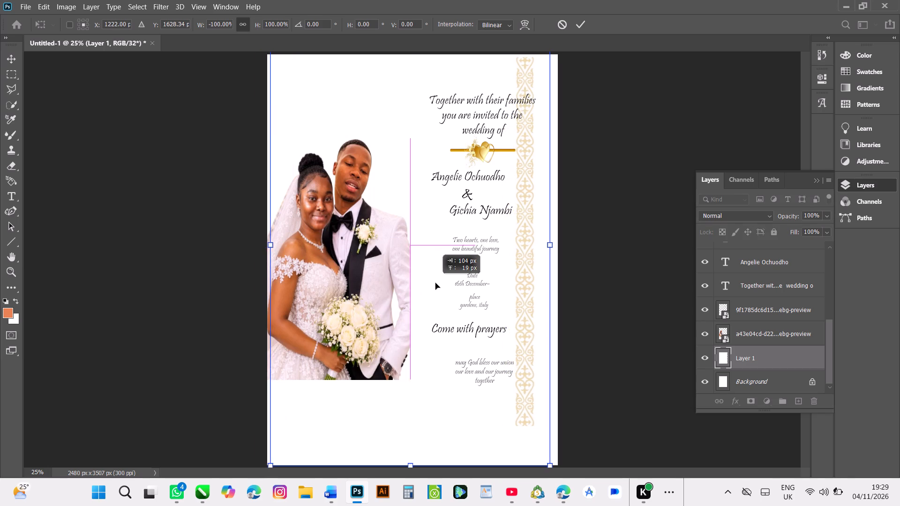
{"action": "left_click_drag", "start_coordinate": [435, 283], "coordinate": [444, 284]}
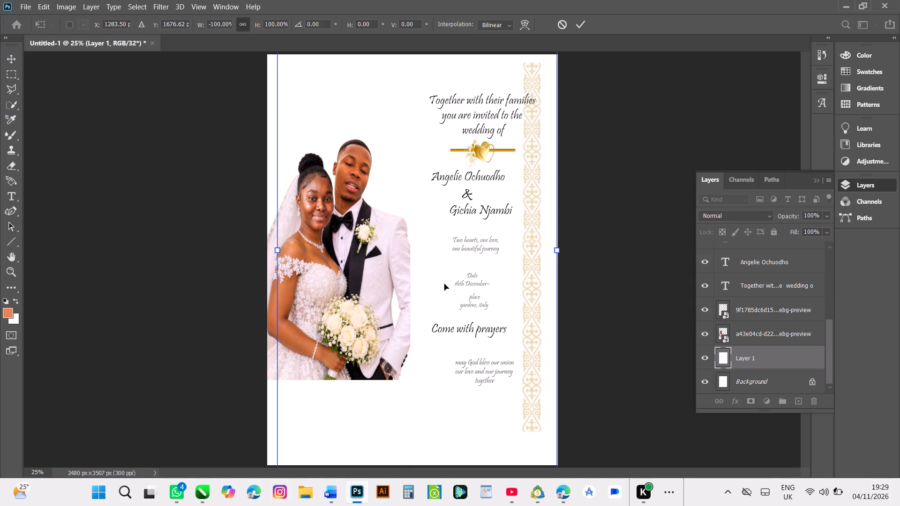
{"action": "left_click", "coordinate": [669, 136]}
{"action": "left_click", "coordinate": [583, 23]}
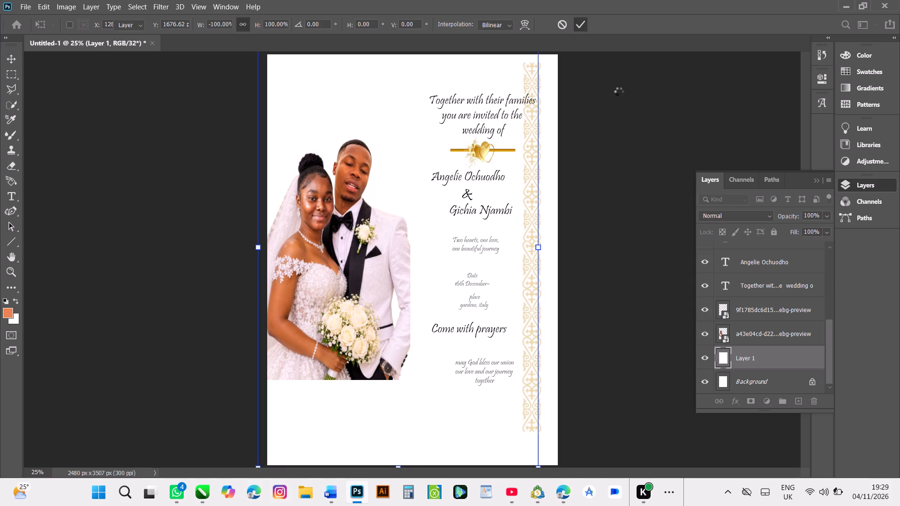
{"action": "left_click", "coordinate": [619, 89]}
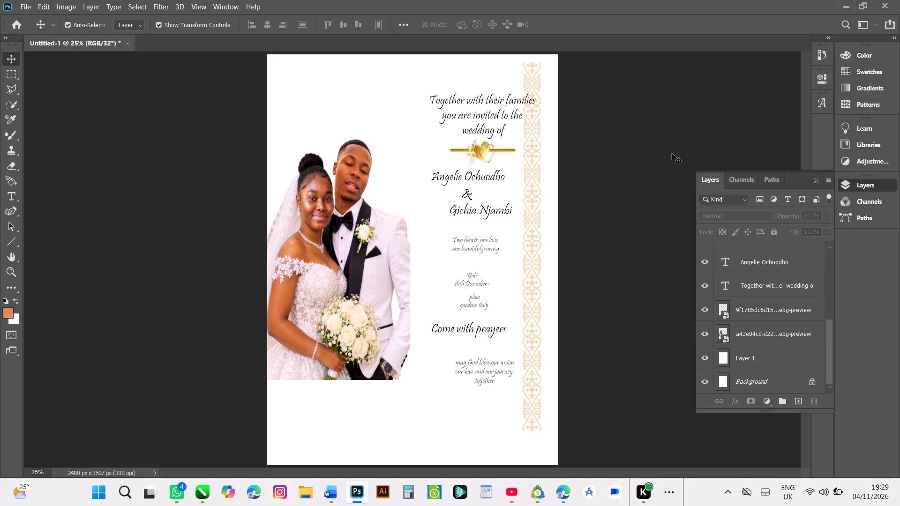
{"action": "left_click", "coordinate": [536, 158]}
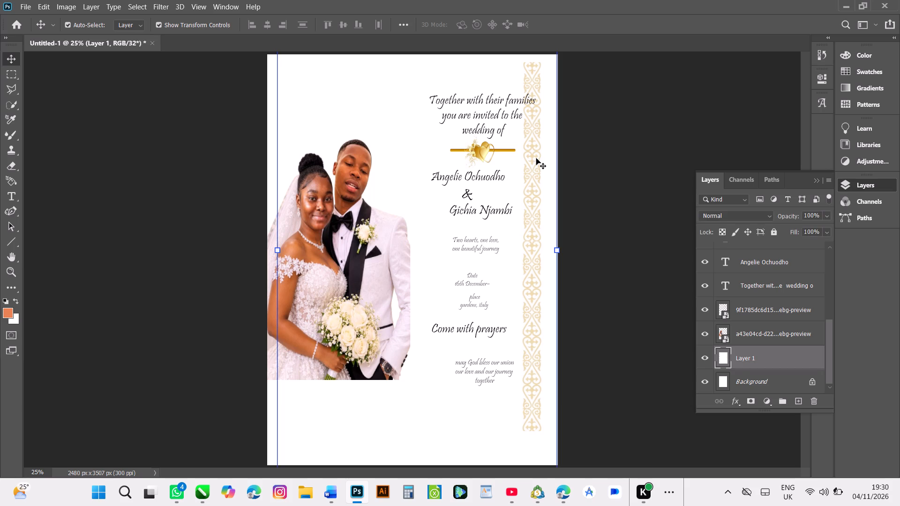
{"action": "left_click_drag", "start_coordinate": [530, 167], "coordinate": [540, 170]}
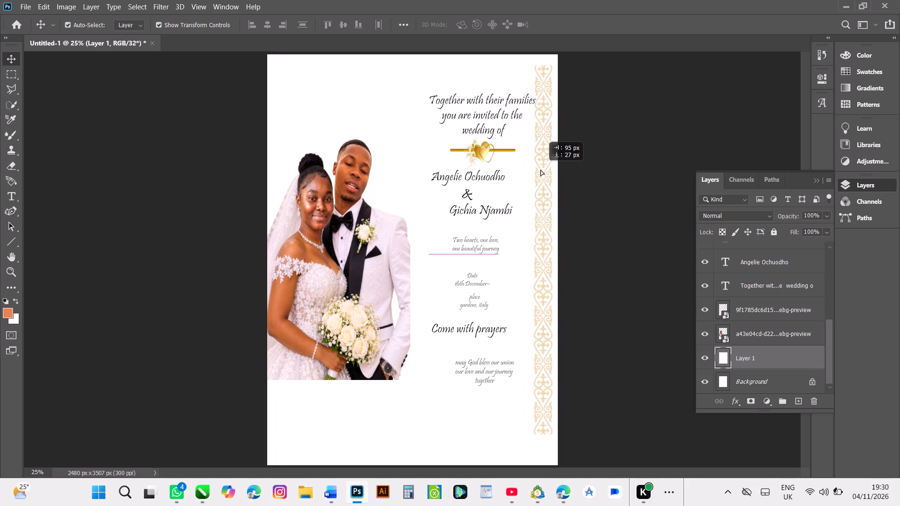
{"action": "left_click_drag", "start_coordinate": [540, 170], "coordinate": [543, 170]}
{"action": "left_click", "coordinate": [620, 144]}
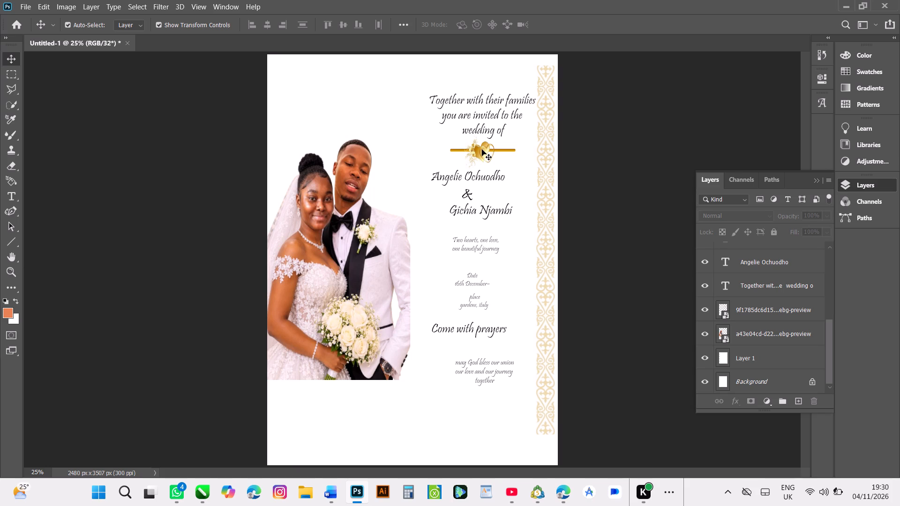
Move the gold heart divider down between "Come with prayers" and the "may God bless our union" text.
{"action": "left_click_drag", "start_coordinate": [482, 149], "coordinate": [478, 192]}
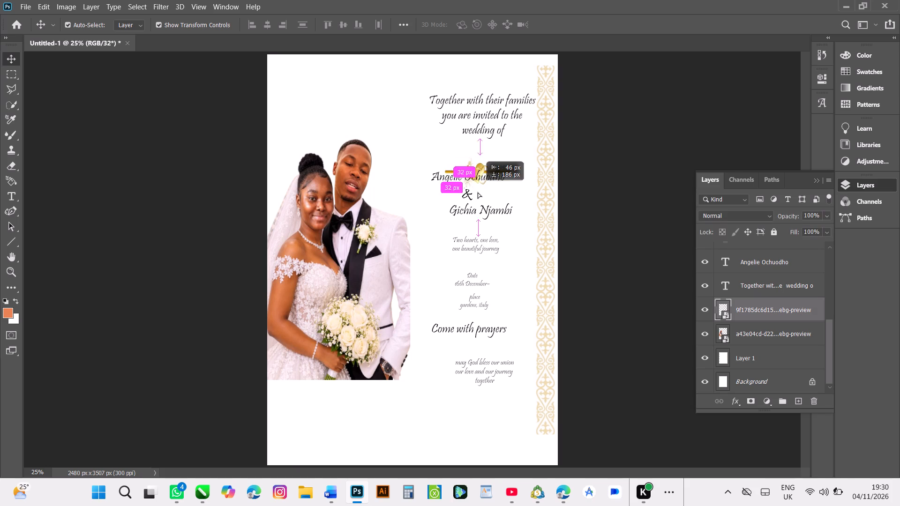
{"action": "left_click_drag", "start_coordinate": [478, 192], "coordinate": [473, 358]}
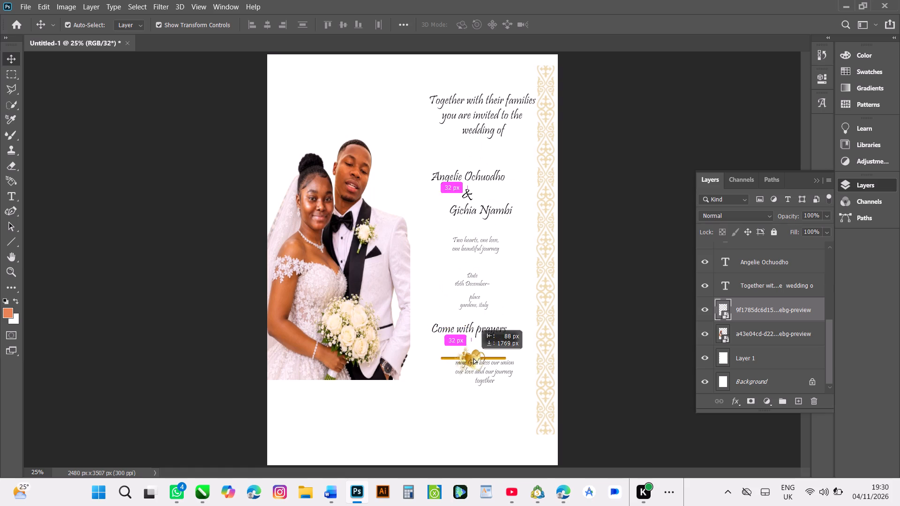
{"action": "left_click_drag", "start_coordinate": [473, 358], "coordinate": [480, 347]}
Duplicate the heart divider layer and place the copy between "wedding of" and the first name line.
{"action": "right_click", "coordinate": [480, 347]}
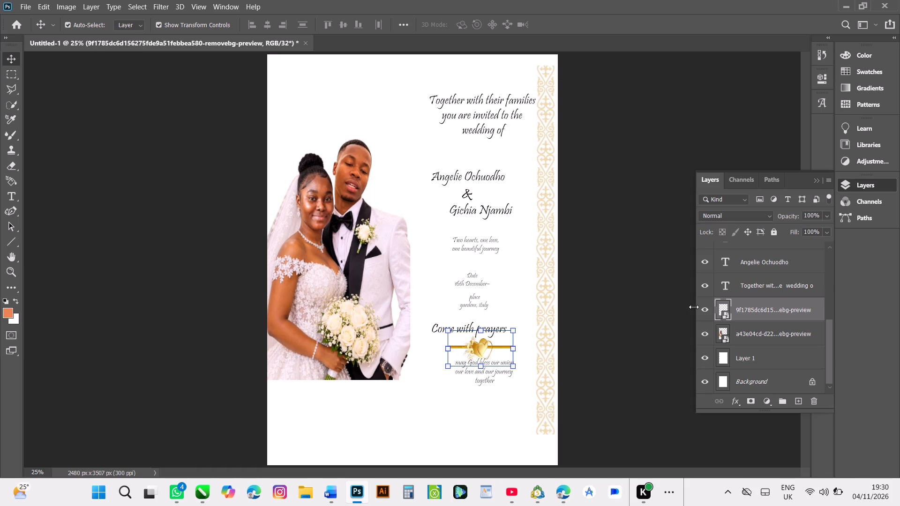
{"action": "left_click", "coordinate": [757, 309]}
{"action": "right_click", "coordinate": [757, 309]}
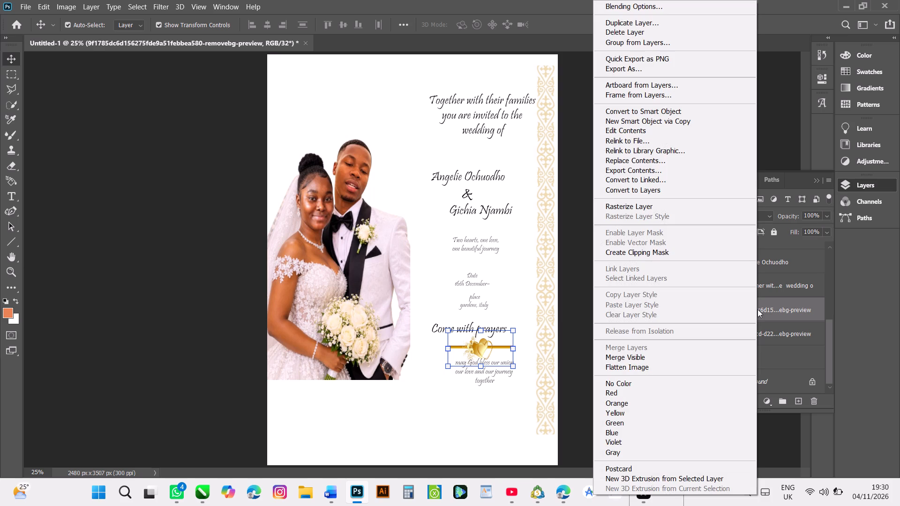
{"action": "left_click", "coordinate": [770, 309]}
{"action": "left_click_drag", "start_coordinate": [770, 309], "coordinate": [768, 323]}
{"action": "right_click_drag", "start_coordinate": [770, 309], "coordinate": [768, 323]}
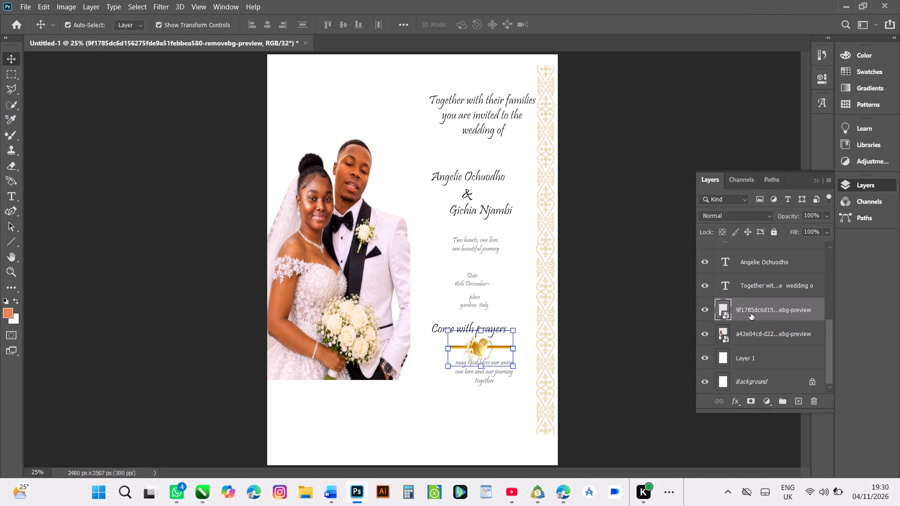
{"action": "left_click", "coordinate": [754, 325]}
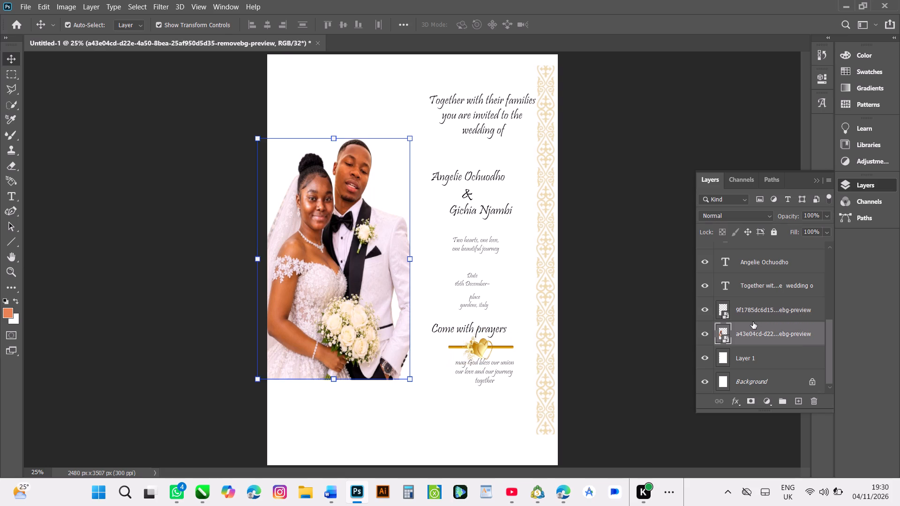
{"action": "left_click", "coordinate": [753, 322]}
{"action": "right_click", "coordinate": [752, 315]}
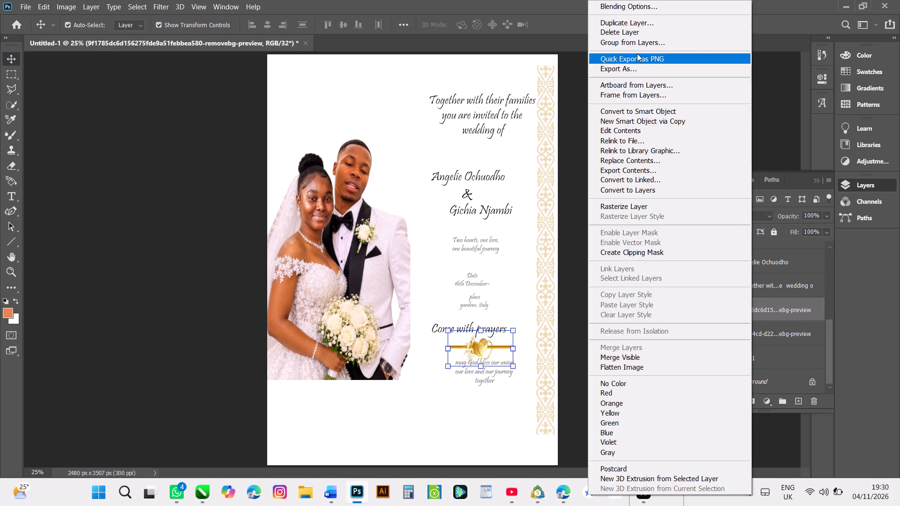
{"action": "left_click", "coordinate": [640, 22]}
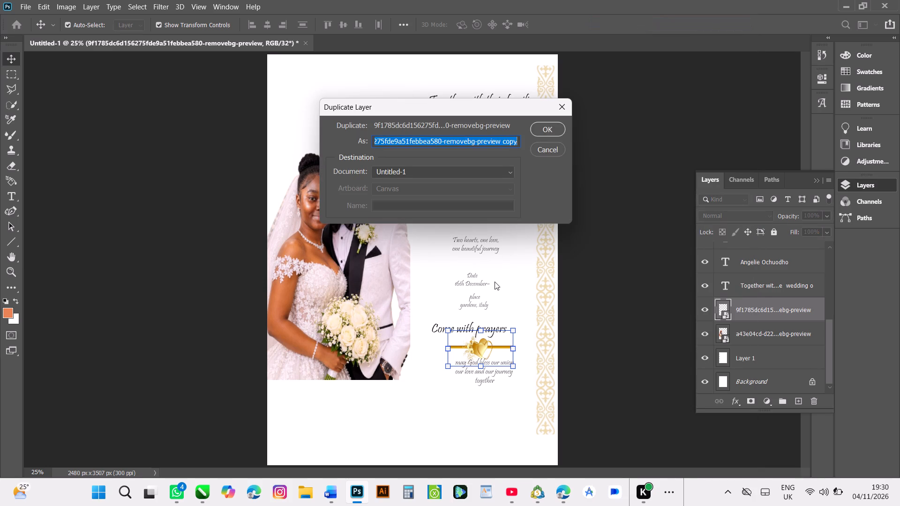
{"action": "left_click", "coordinate": [542, 129]}
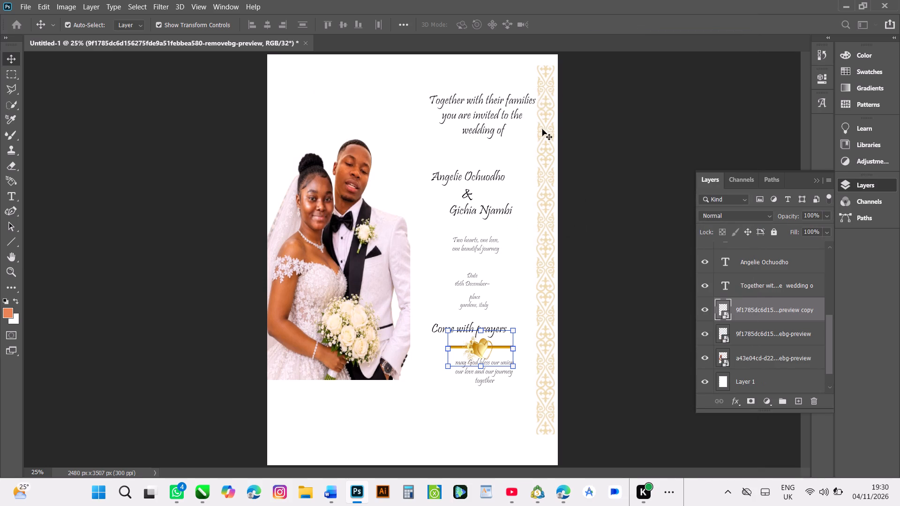
{"action": "left_click_drag", "start_coordinate": [477, 344], "coordinate": [483, 270]}
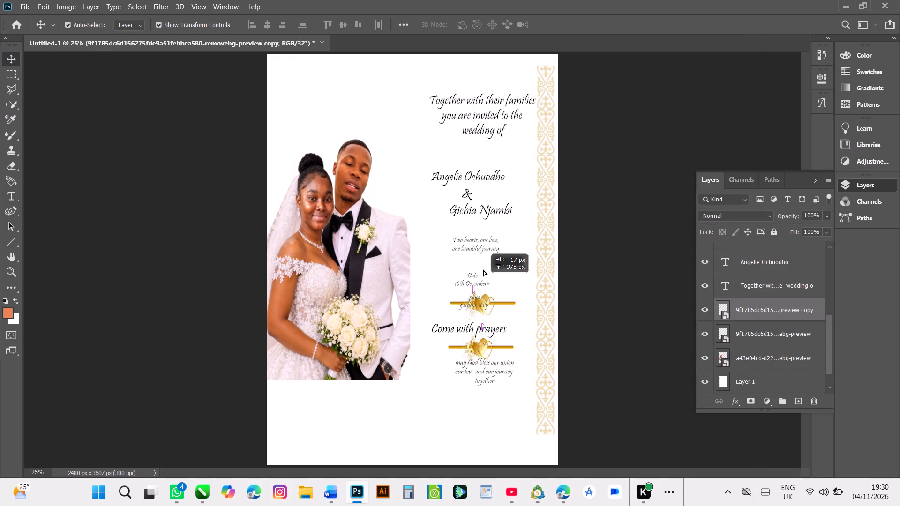
{"action": "left_click_drag", "start_coordinate": [483, 270], "coordinate": [475, 154]}
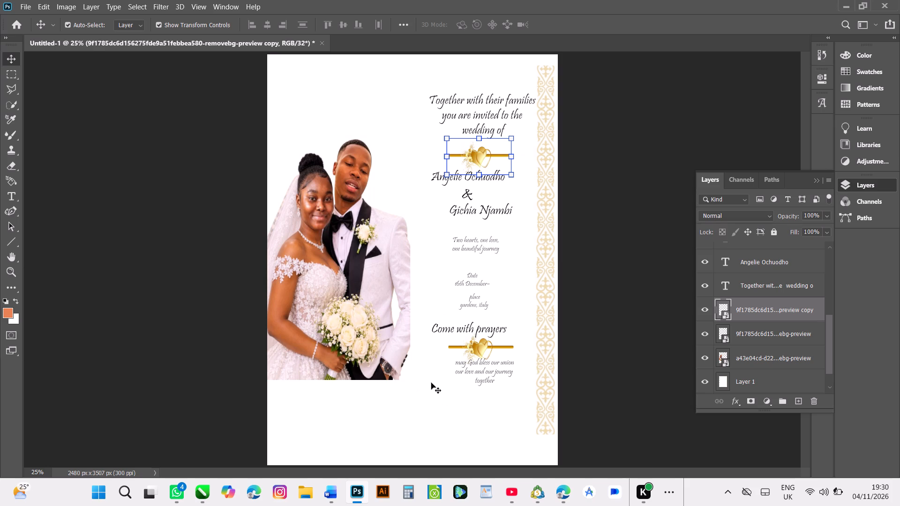
Duplicate the lower heart divider and place the copy between the second name line and "Two hearts, one love", in line with the top divider.
{"action": "left_click", "coordinate": [476, 354]}
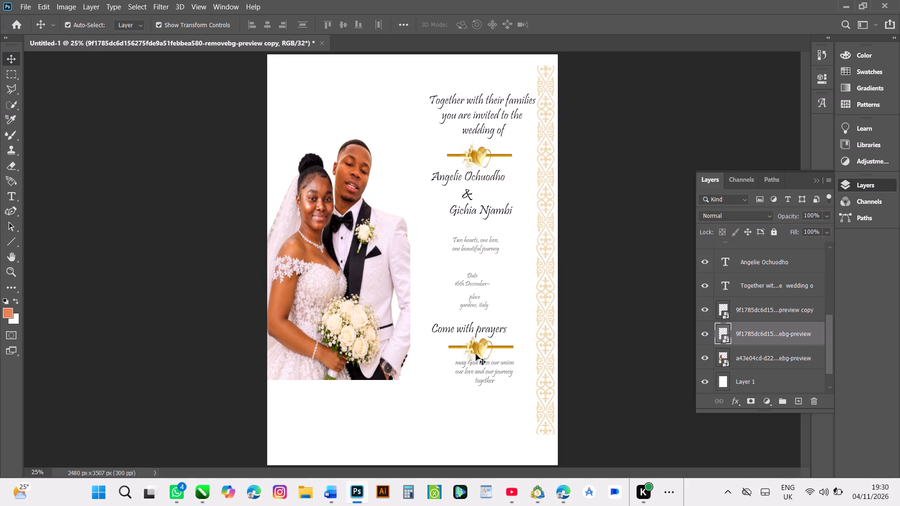
{"action": "right_click", "coordinate": [746, 338]}
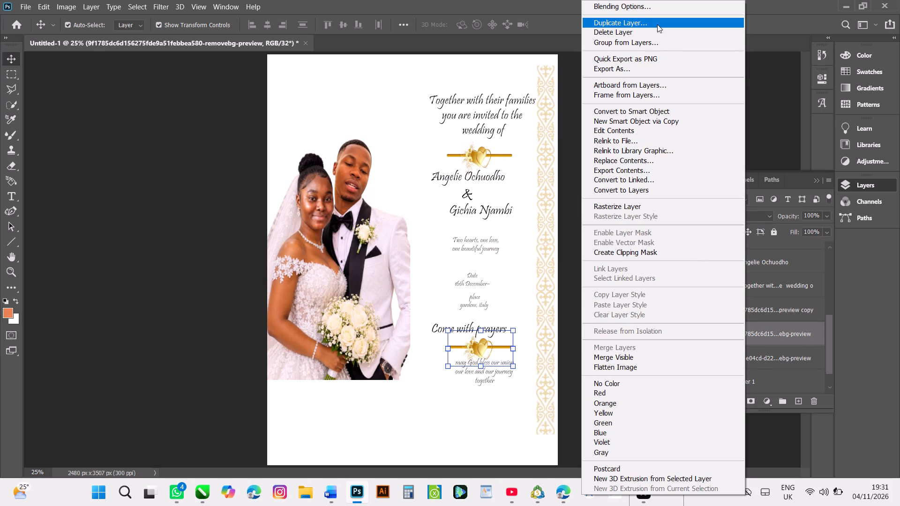
{"action": "left_click", "coordinate": [657, 24]}
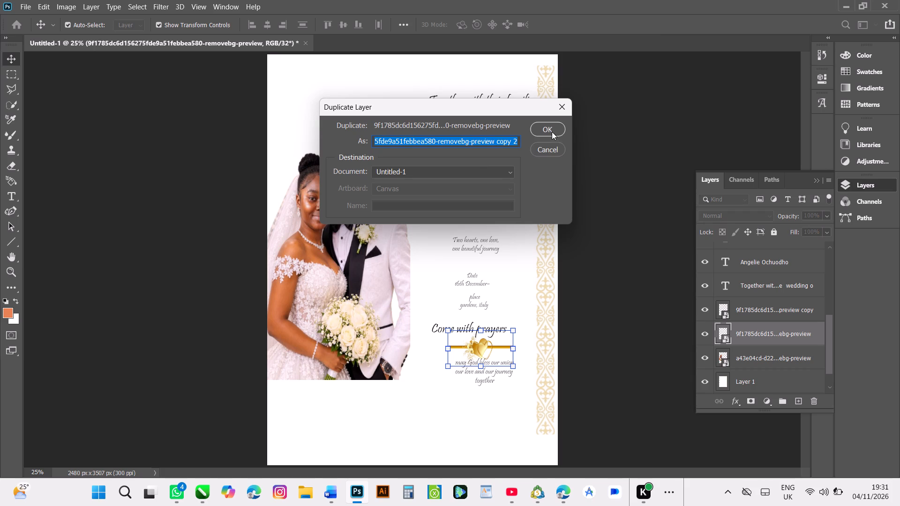
{"action": "left_click", "coordinate": [551, 131]}
{"action": "left_click_drag", "start_coordinate": [477, 354], "coordinate": [477, 310]}
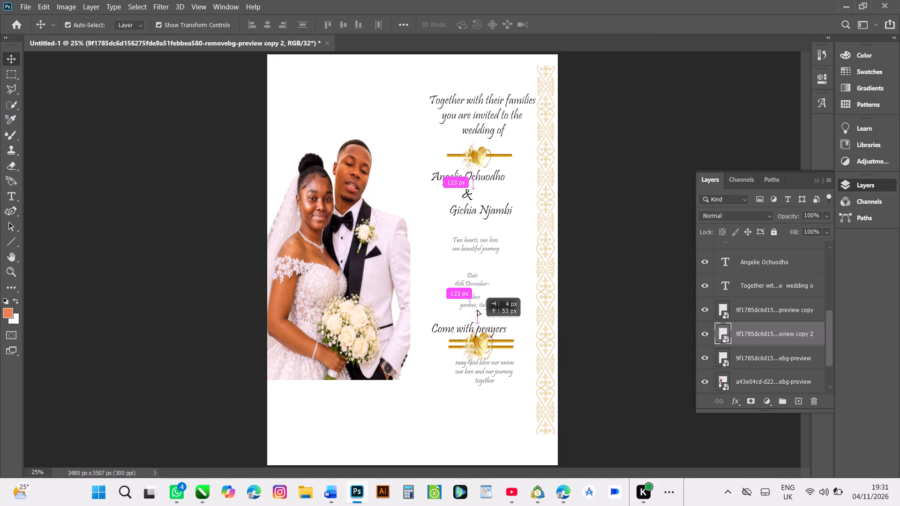
{"action": "left_click_drag", "start_coordinate": [477, 310], "coordinate": [469, 231]}
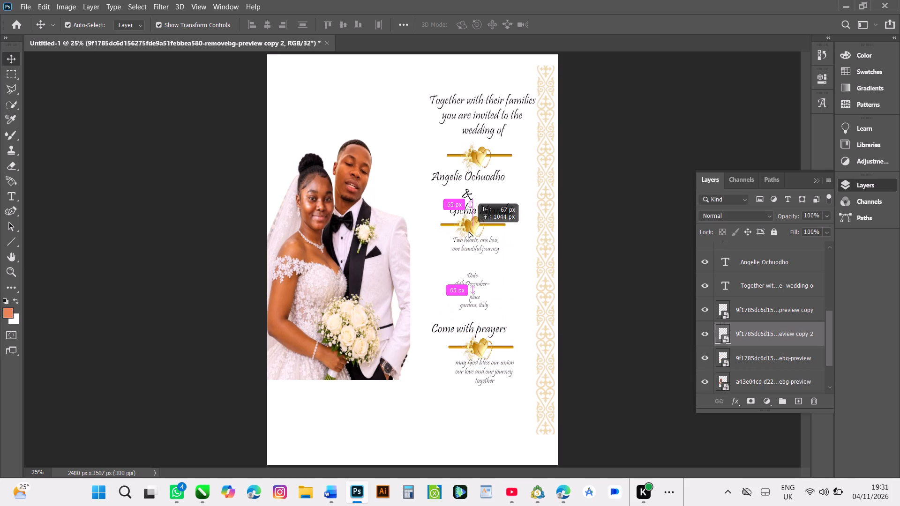
{"action": "left_click_drag", "start_coordinate": [469, 231], "coordinate": [475, 231]}
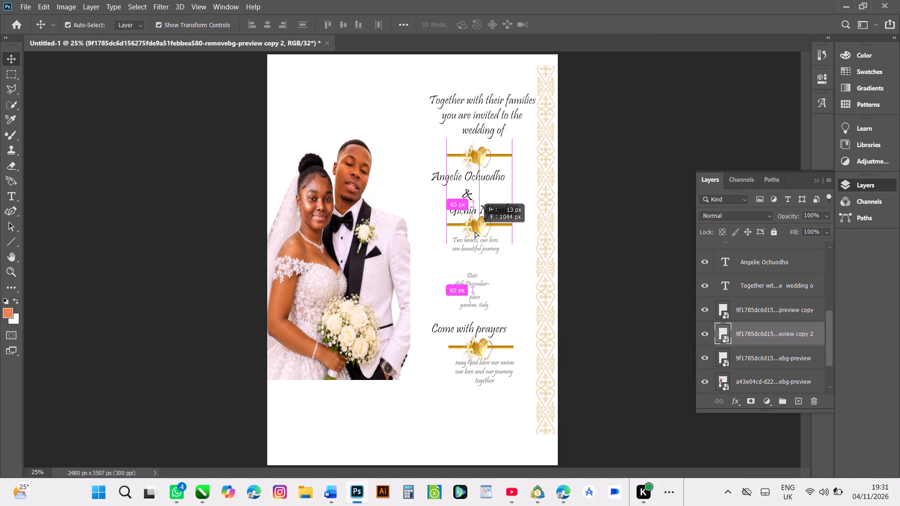
{"action": "left_click", "coordinate": [627, 220]}
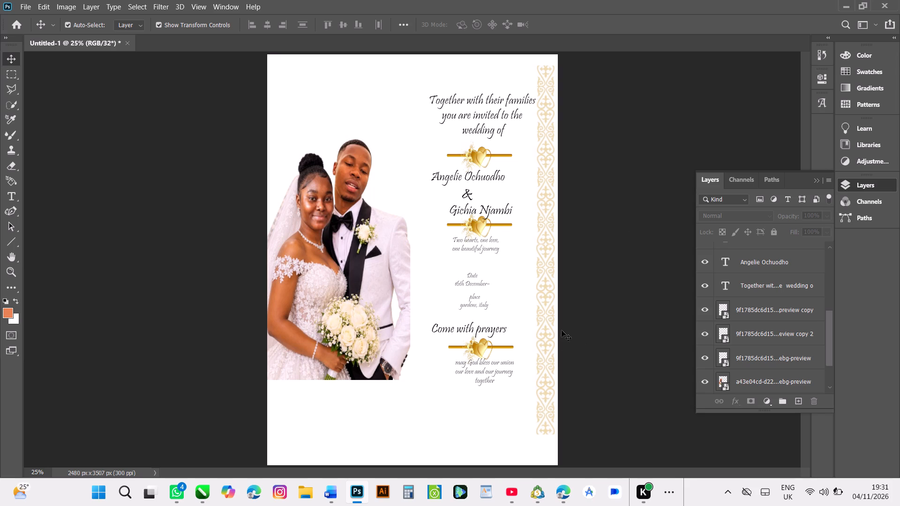
Copy and paste the lower heart divider, placing the new one between "one beautiful journey" and the "Date" text.
{"action": "left_click", "coordinate": [480, 354]}
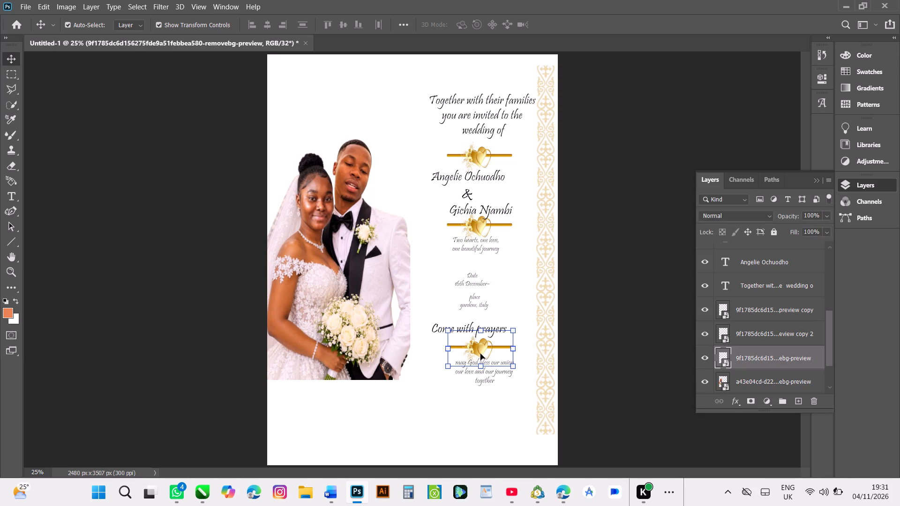
{"action": "key", "text": "ctrl+c"}
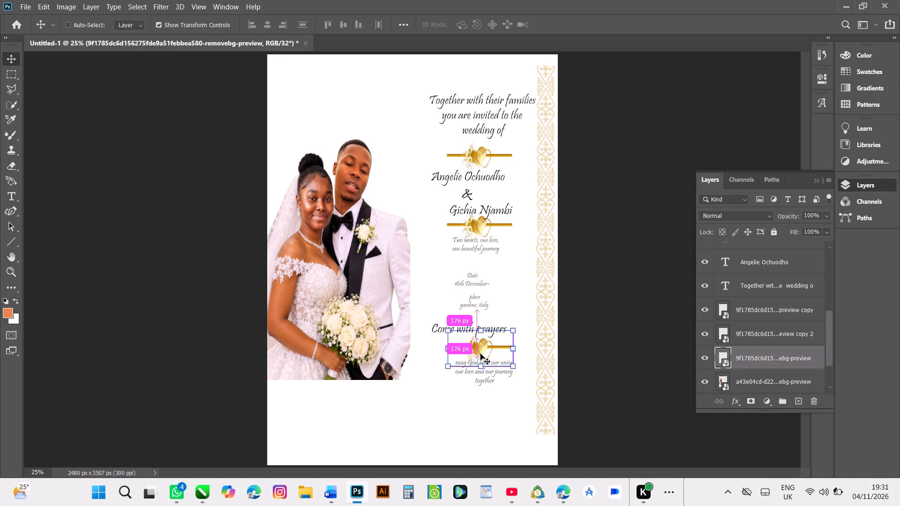
{"action": "key", "text": "ctrl+v"}
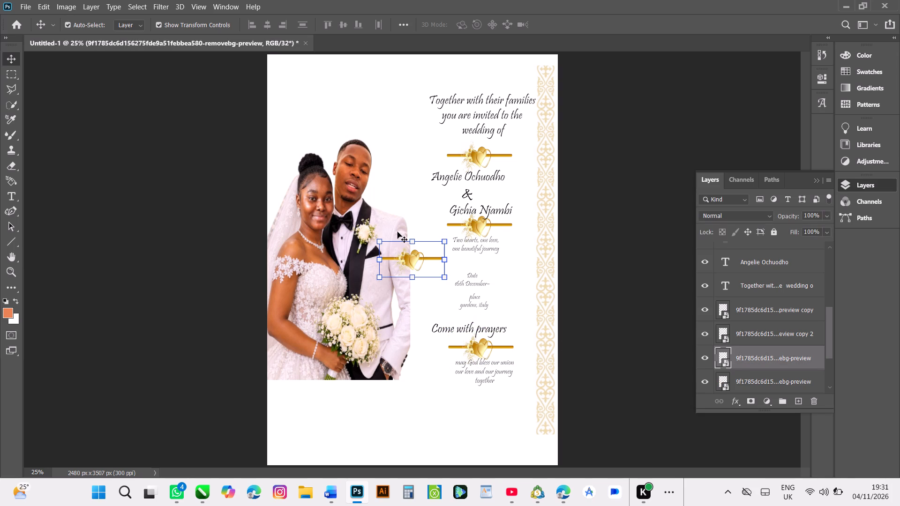
{"action": "left_click_drag", "start_coordinate": [413, 263], "coordinate": [458, 265]}
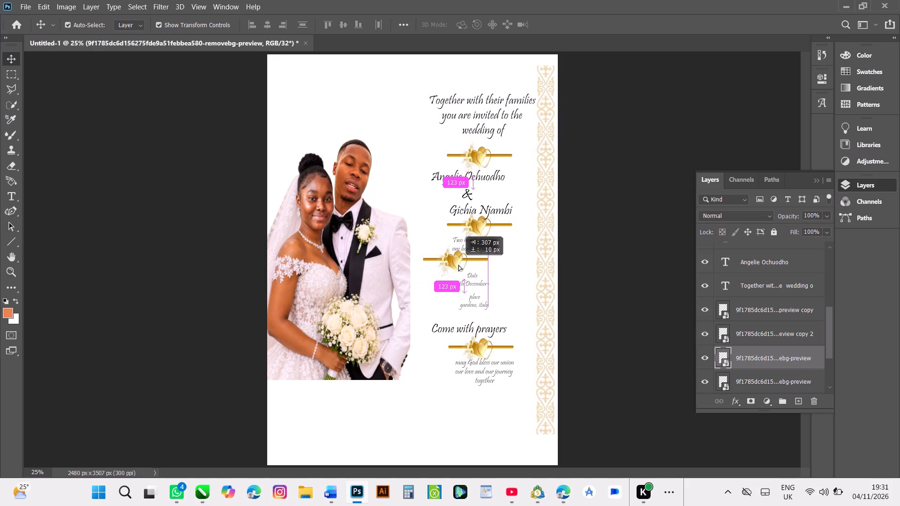
{"action": "left_click_drag", "start_coordinate": [458, 265], "coordinate": [478, 270]}
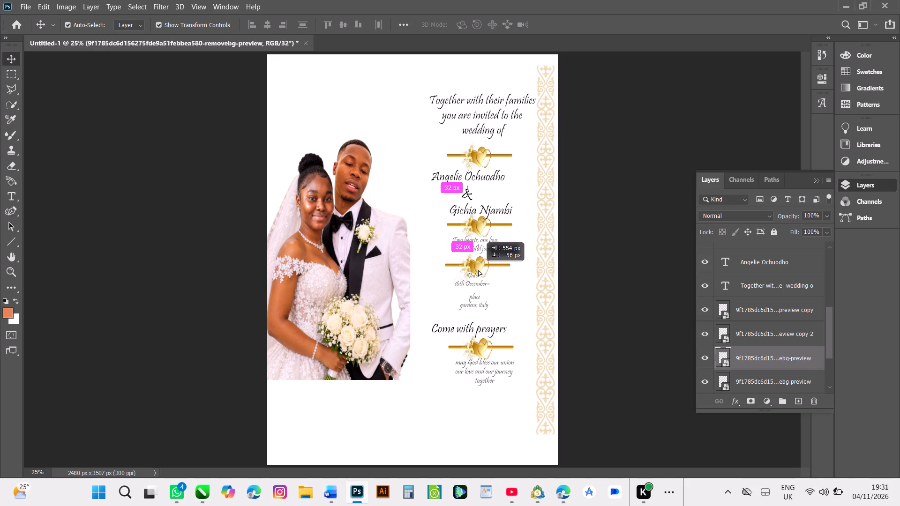
{"action": "left_click_drag", "start_coordinate": [478, 270], "coordinate": [478, 268]}
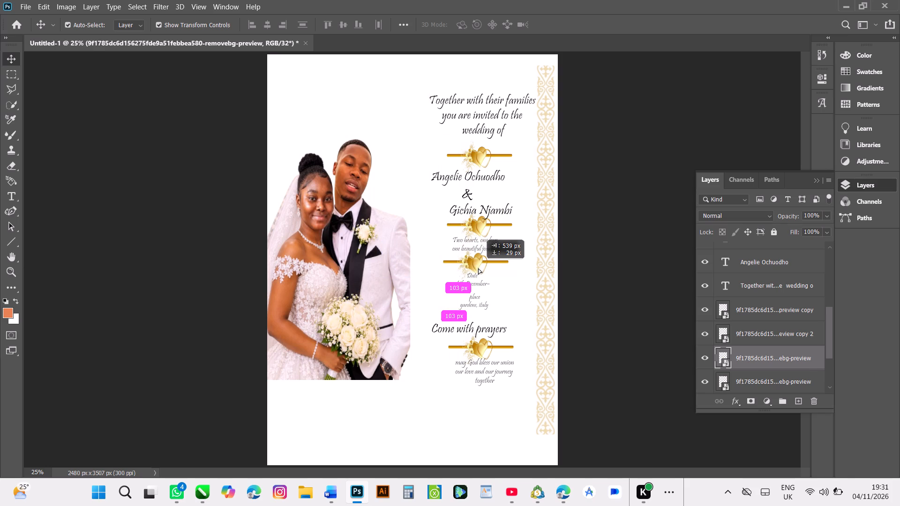
{"action": "left_click_drag", "start_coordinate": [478, 268], "coordinate": [481, 271]}
{"action": "left_click", "coordinate": [629, 185]}
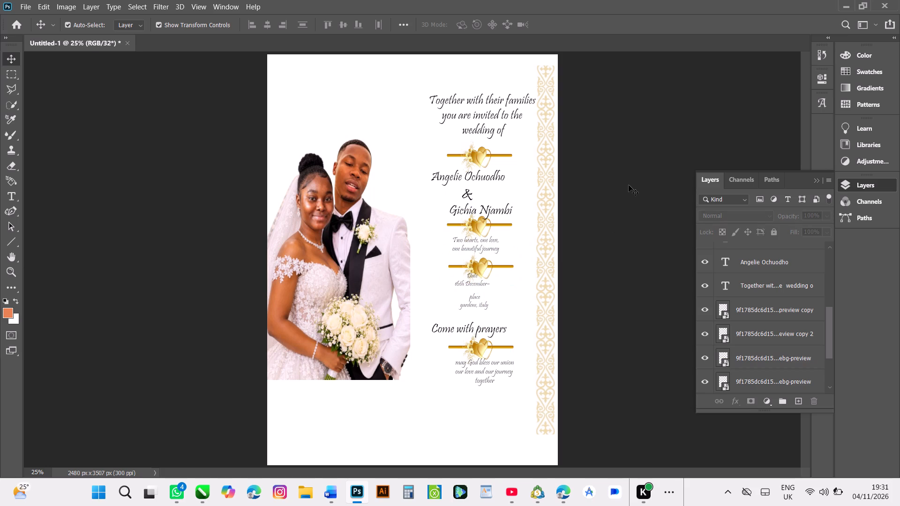
Recolour the name line above the ampersand to gold sampled from the heart divider, about RGB 204, 140, 37.
{"action": "left_click", "coordinate": [456, 177]}
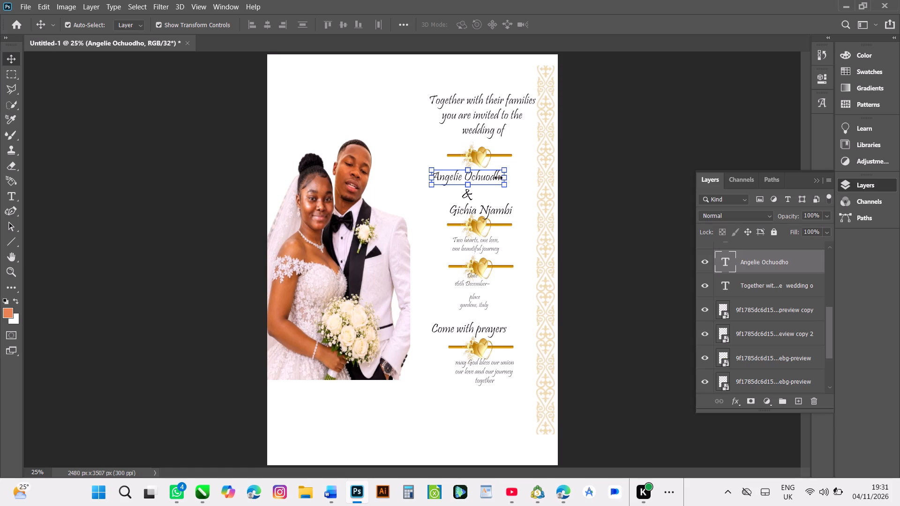
{"action": "double_click", "coordinate": [487, 173]}
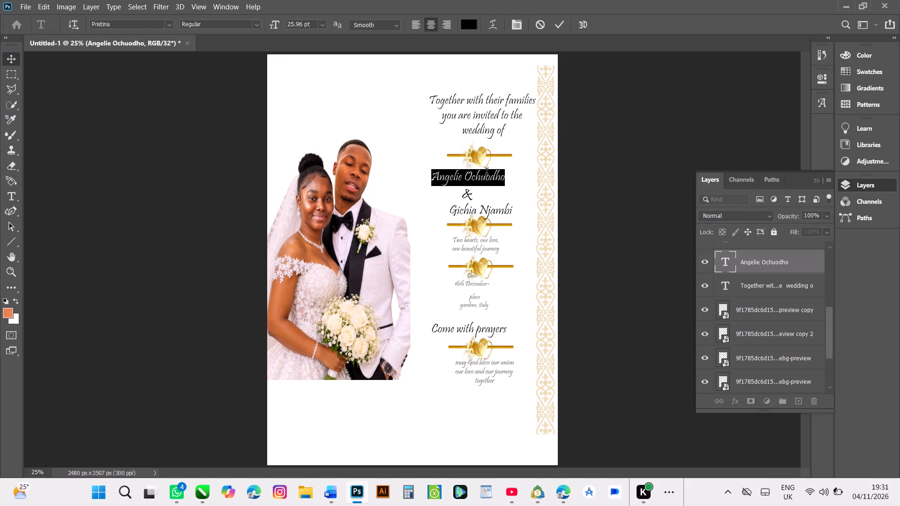
{"action": "left_click", "coordinate": [467, 24]}
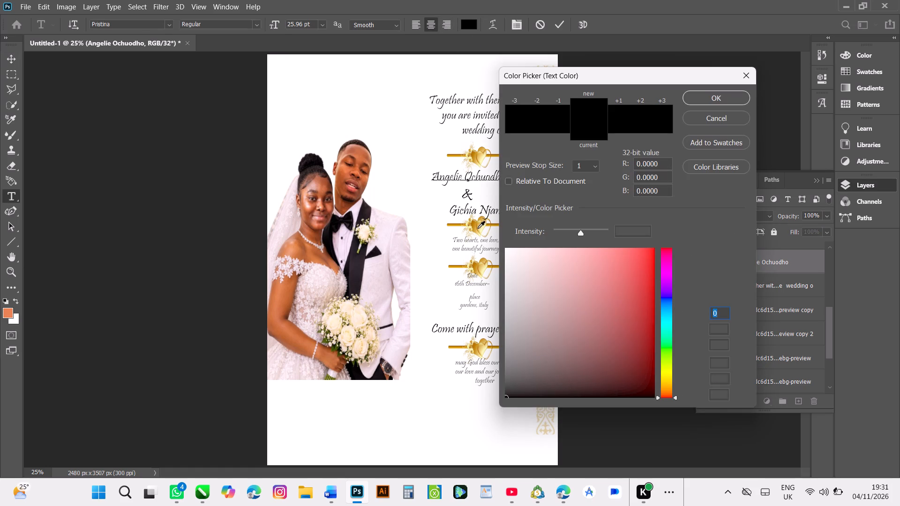
{"action": "left_click", "coordinate": [478, 228]}
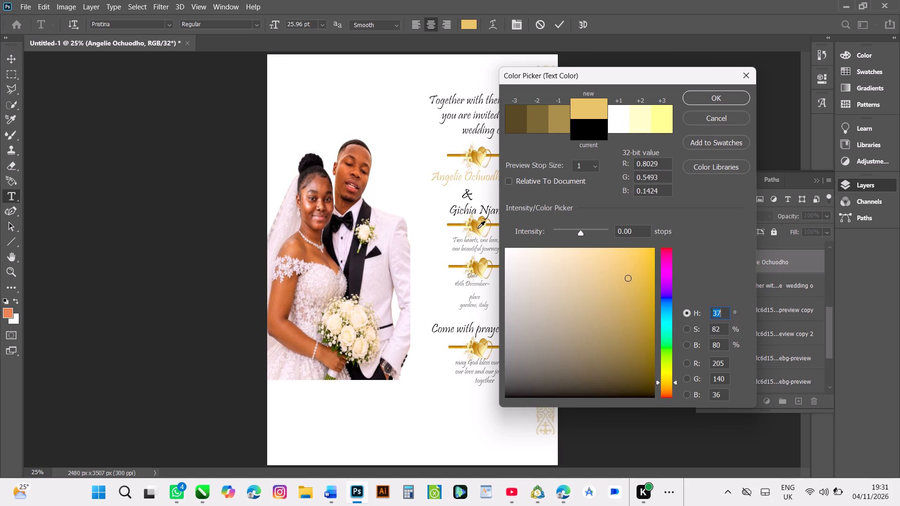
{"action": "left_click", "coordinate": [661, 123]}
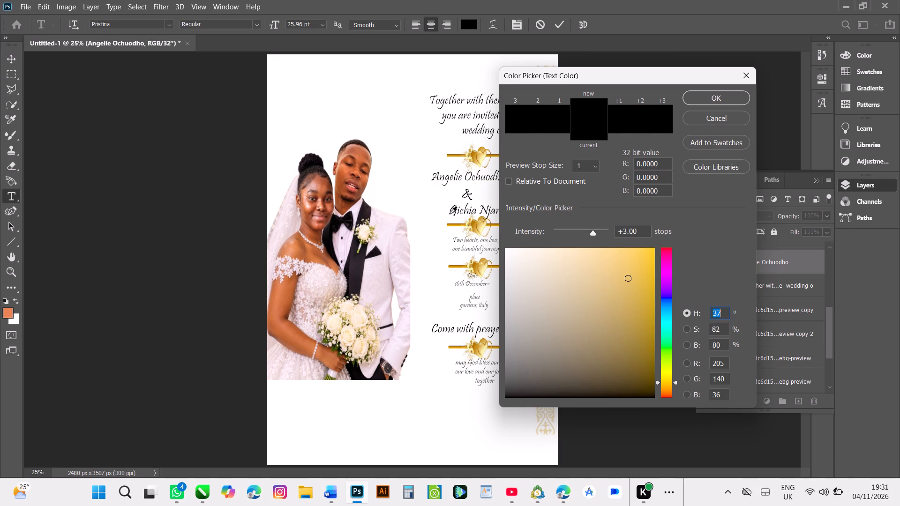
{"action": "left_click", "coordinate": [628, 278]}
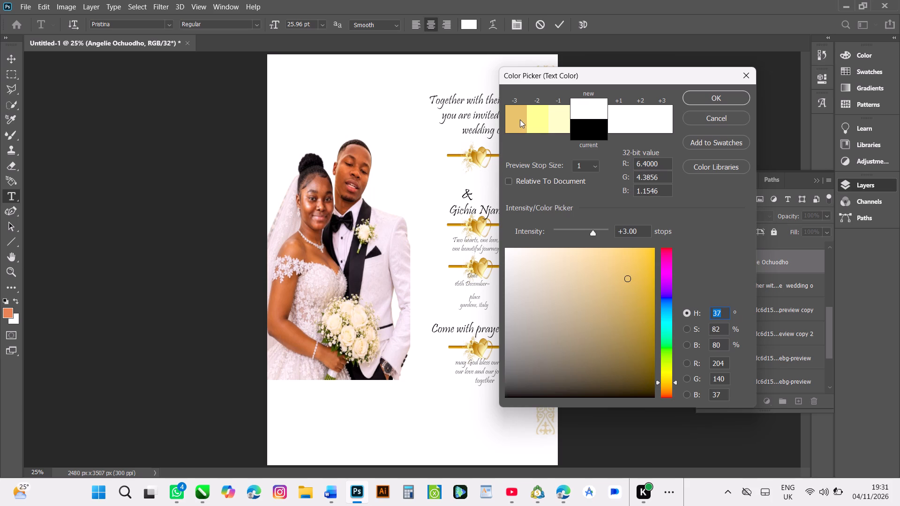
{"action": "left_click", "coordinate": [519, 119]}
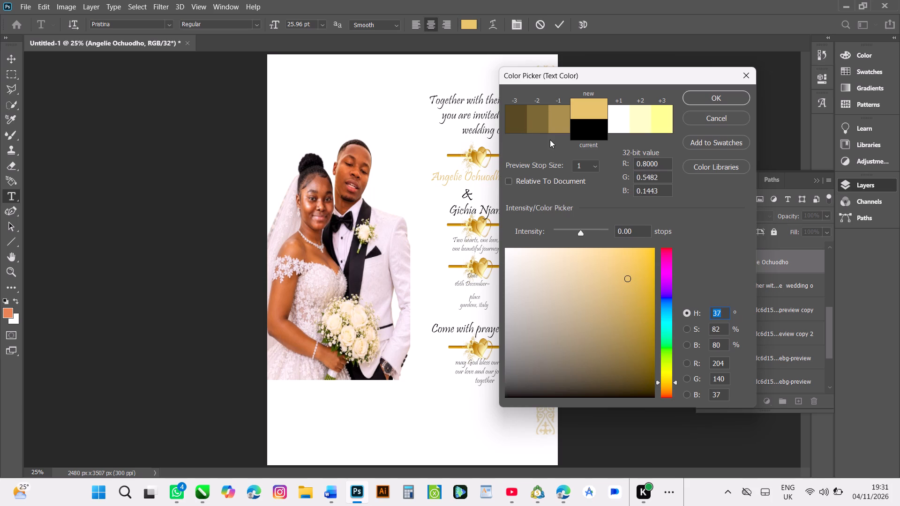
{"action": "left_click", "coordinate": [729, 91]}
{"action": "left_click", "coordinate": [637, 129]}
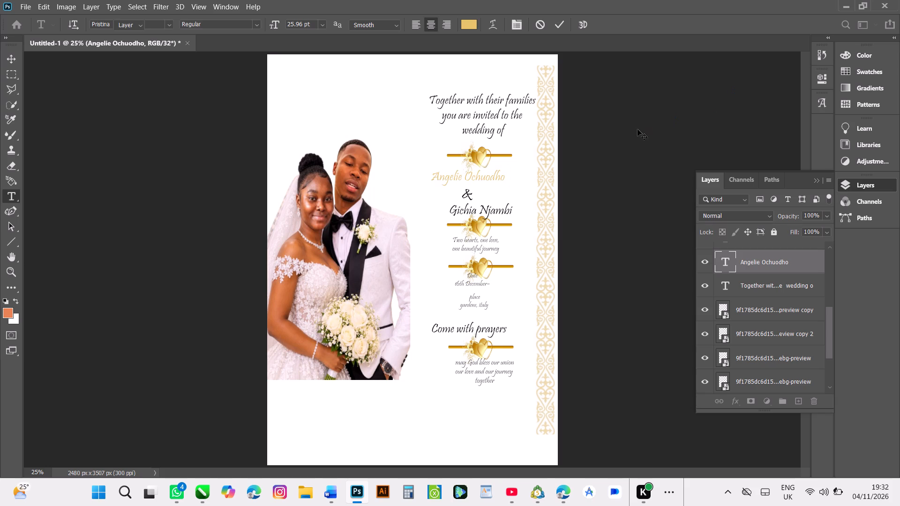
{"action": "left_click", "coordinate": [626, 143]}
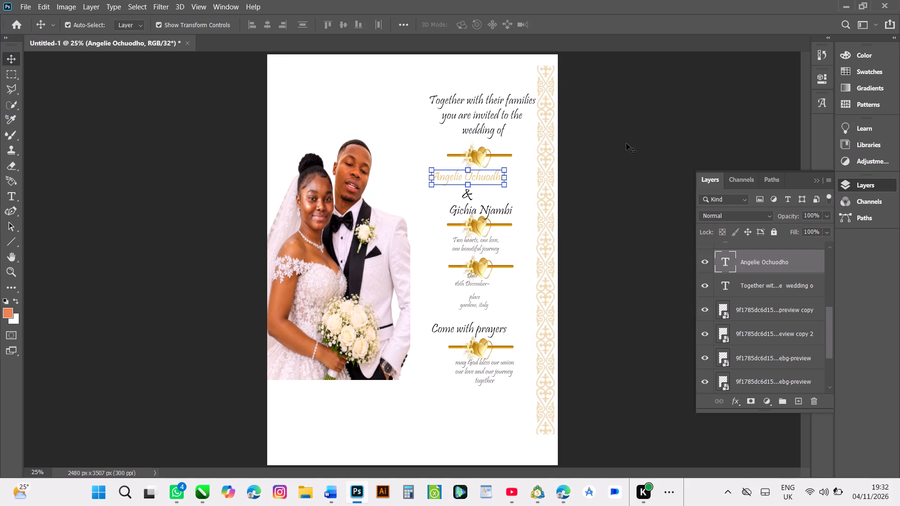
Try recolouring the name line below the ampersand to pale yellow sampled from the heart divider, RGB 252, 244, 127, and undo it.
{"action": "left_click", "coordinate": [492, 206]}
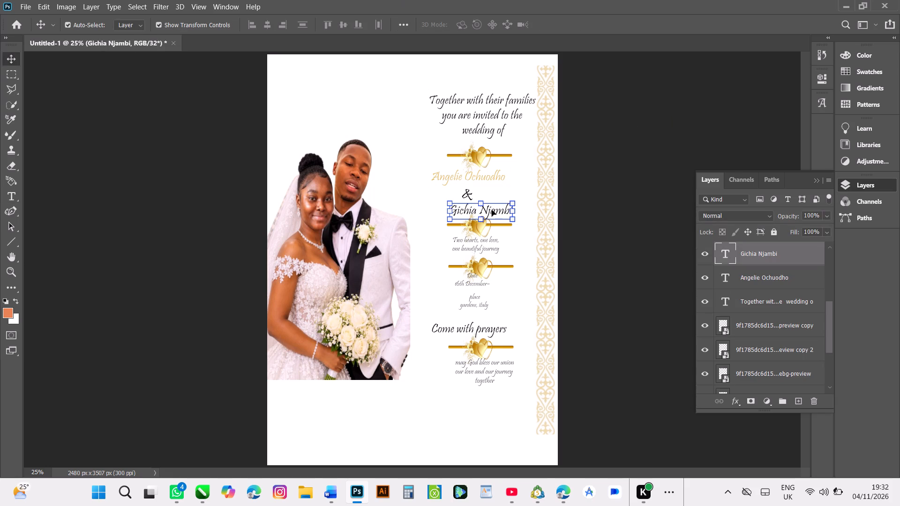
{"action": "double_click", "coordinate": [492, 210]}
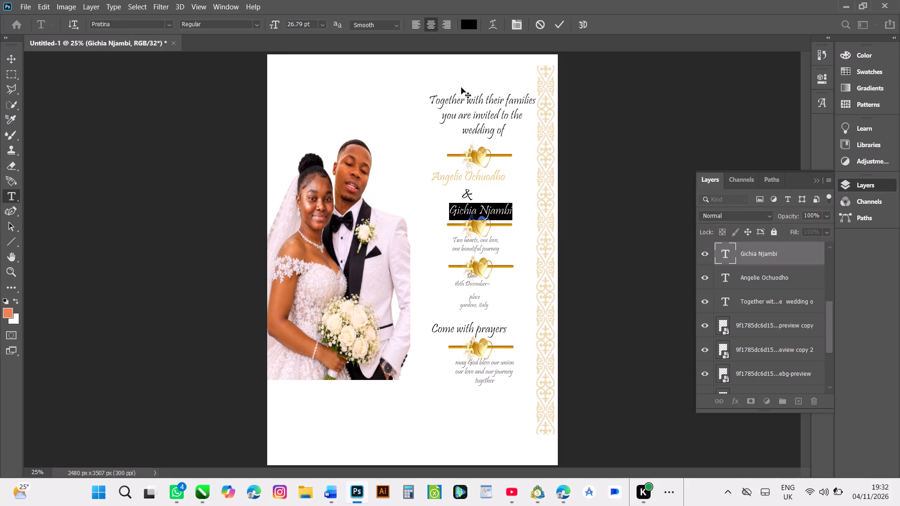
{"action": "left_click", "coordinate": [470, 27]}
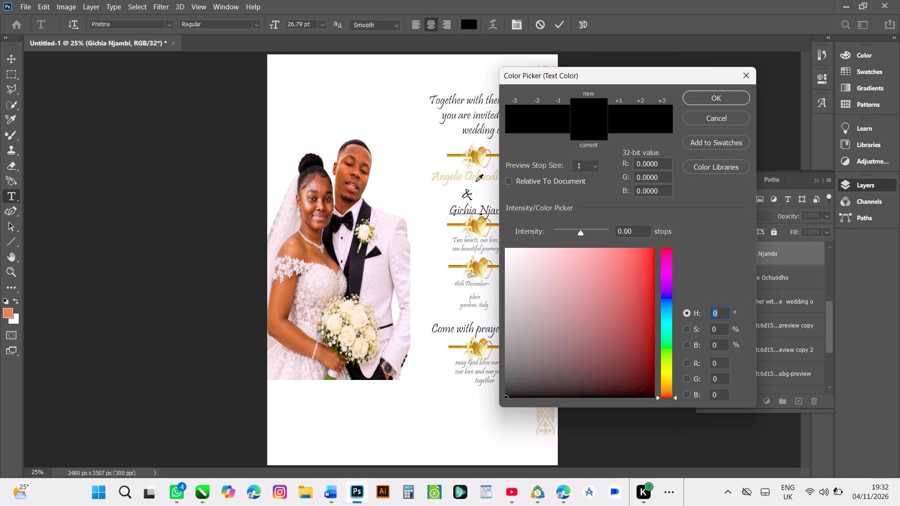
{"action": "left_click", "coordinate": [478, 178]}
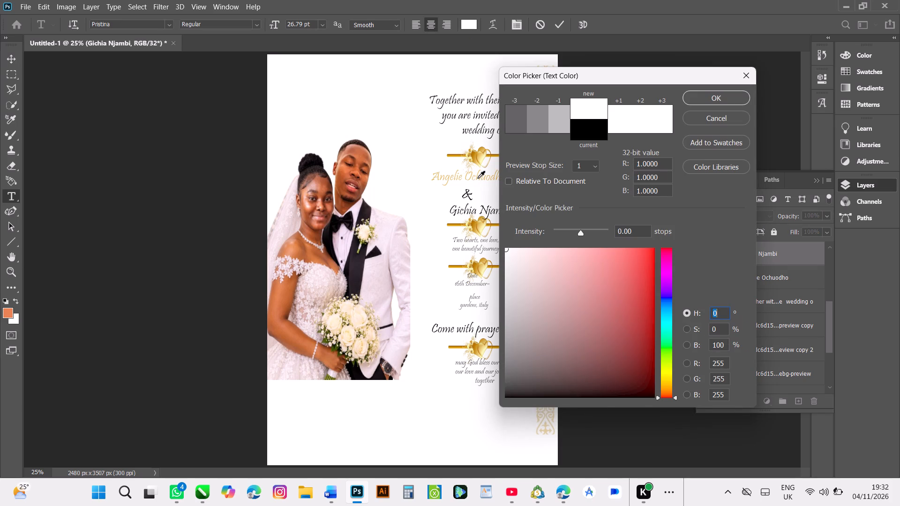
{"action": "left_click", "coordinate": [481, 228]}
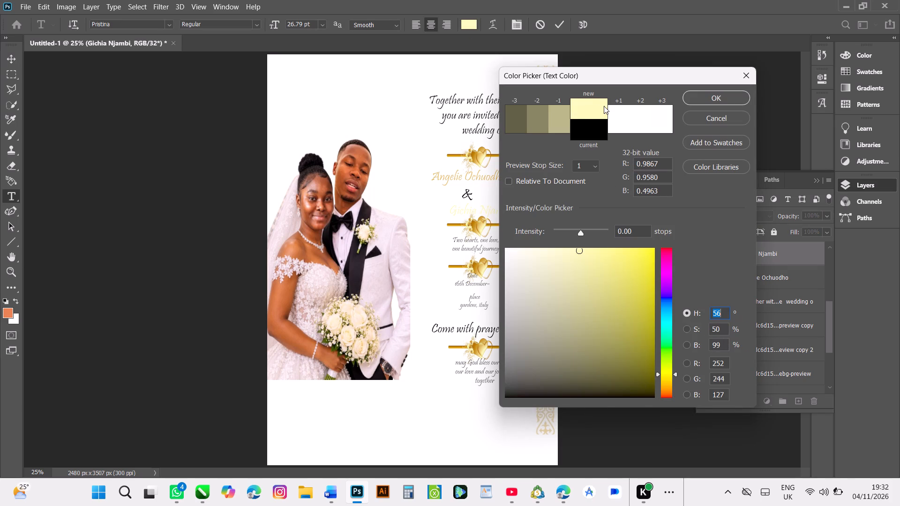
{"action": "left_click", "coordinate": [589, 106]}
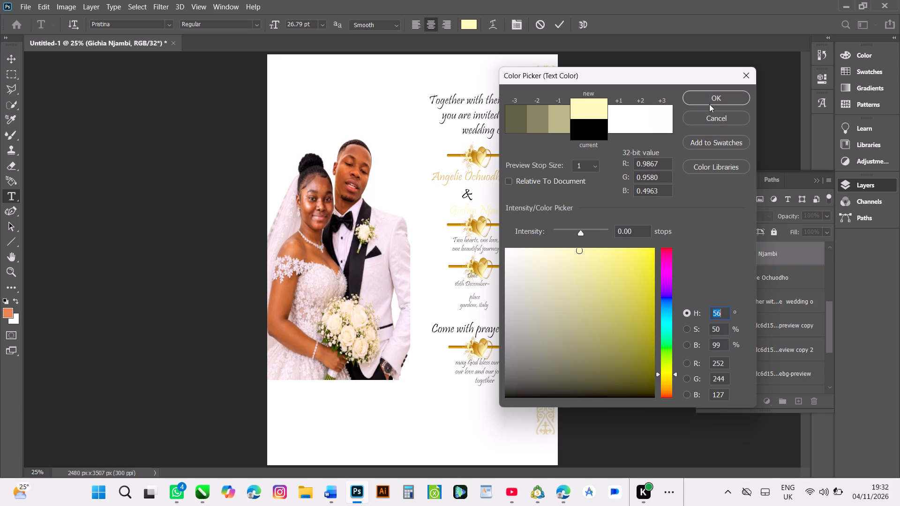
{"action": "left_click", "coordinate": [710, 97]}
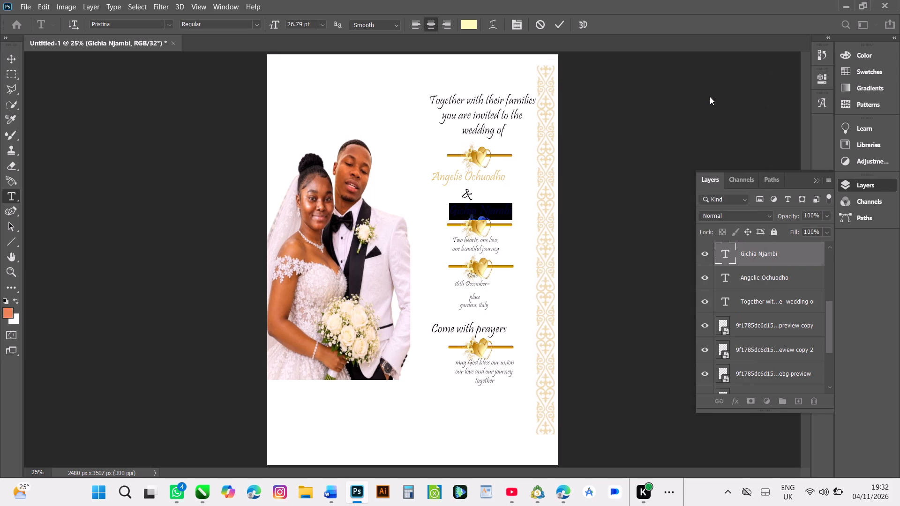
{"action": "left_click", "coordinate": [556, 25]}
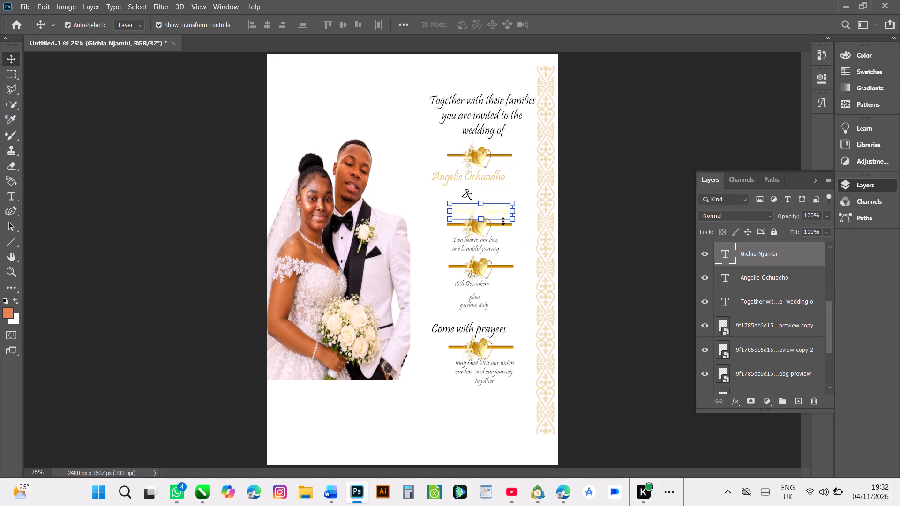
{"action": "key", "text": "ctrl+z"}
Recolour the whole name line below the ampersand to gold sampled from the heart divider above the date, RGB 217, 161, 49.
{"action": "double_click", "coordinate": [491, 209]}
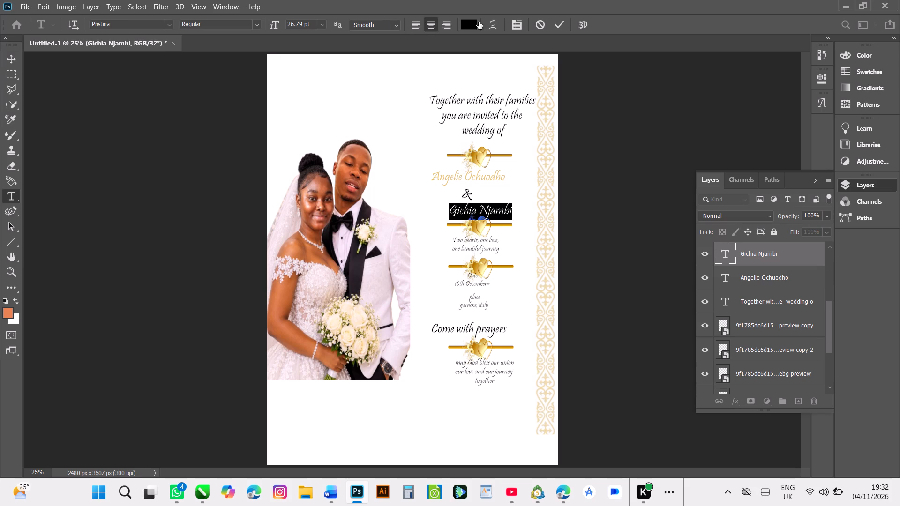
{"action": "left_click", "coordinate": [488, 216]}
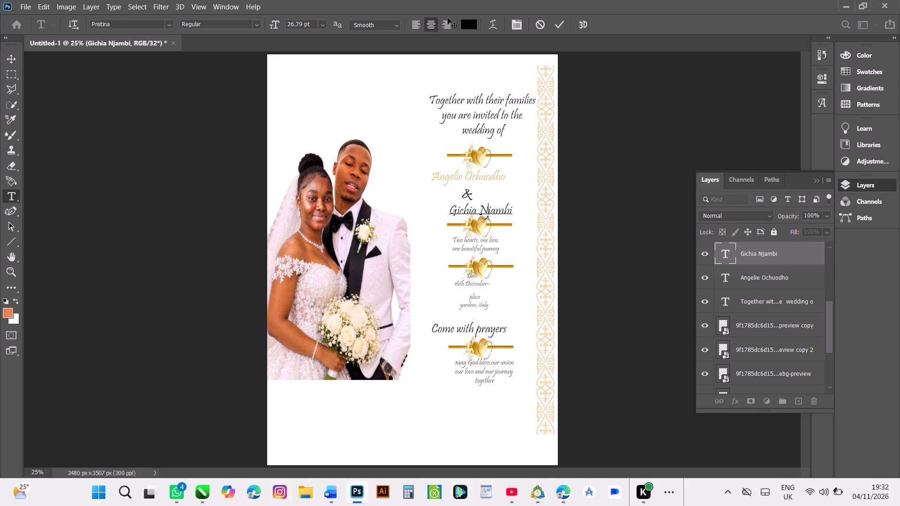
{"action": "left_click", "coordinate": [465, 22]}
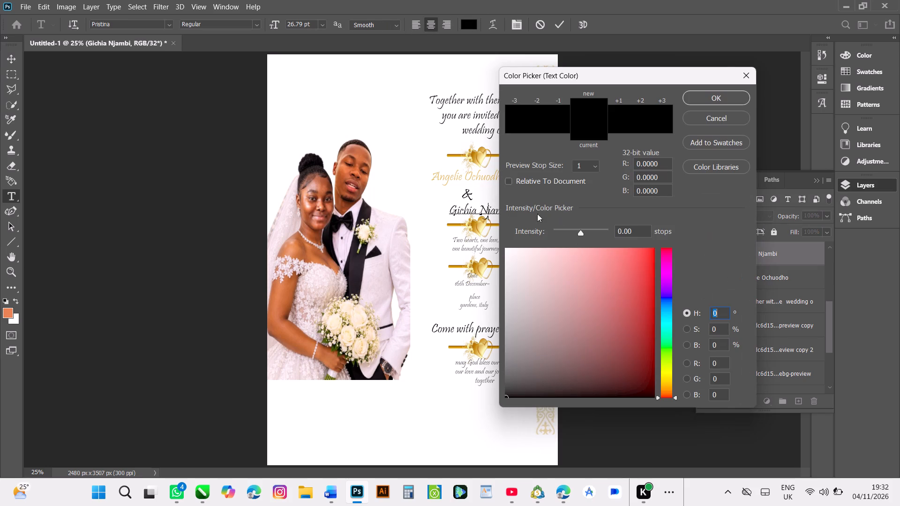
{"action": "left_click", "coordinate": [481, 269]}
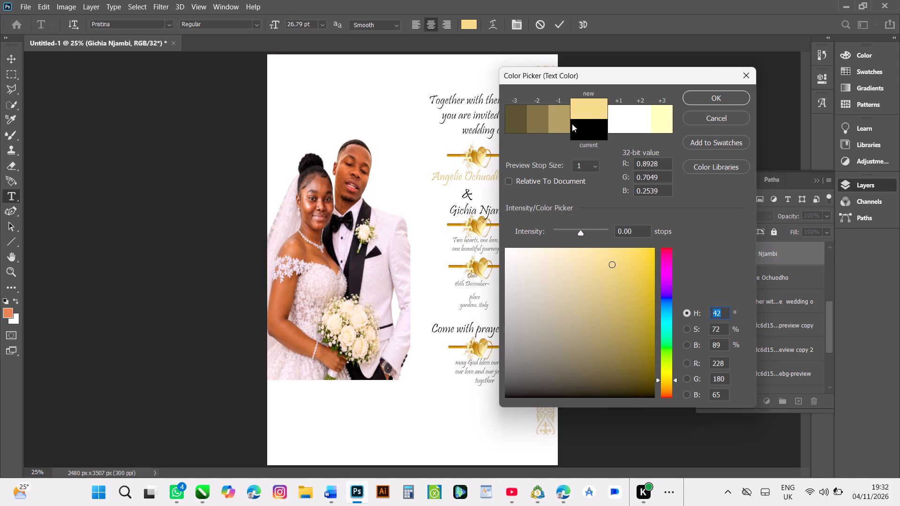
{"action": "left_click", "coordinate": [709, 96]}
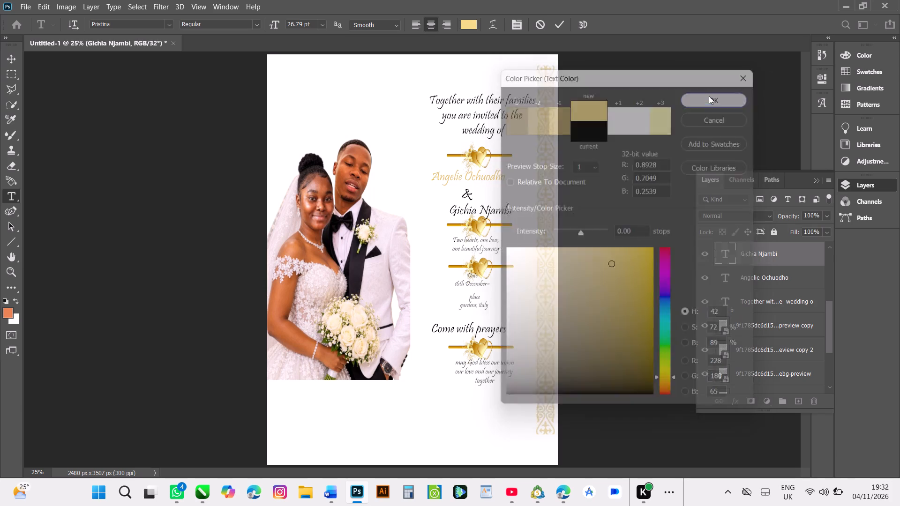
{"action": "left_click_drag", "start_coordinate": [513, 211], "coordinate": [469, 208]}
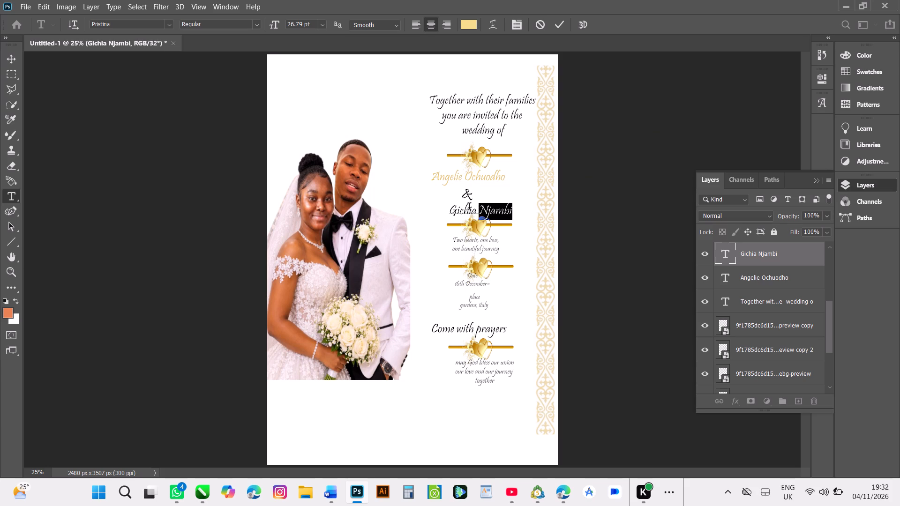
{"action": "left_click_drag", "start_coordinate": [469, 208], "coordinate": [448, 205]}
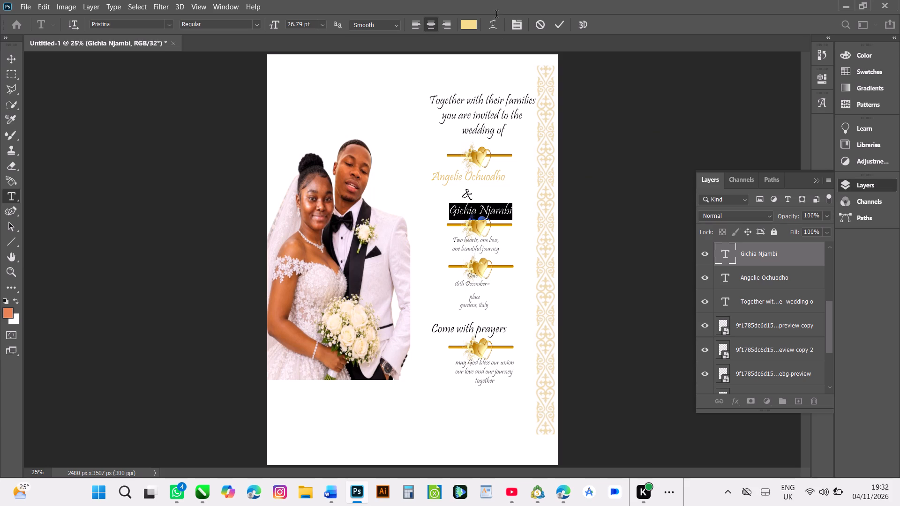
{"action": "left_click", "coordinate": [465, 23]}
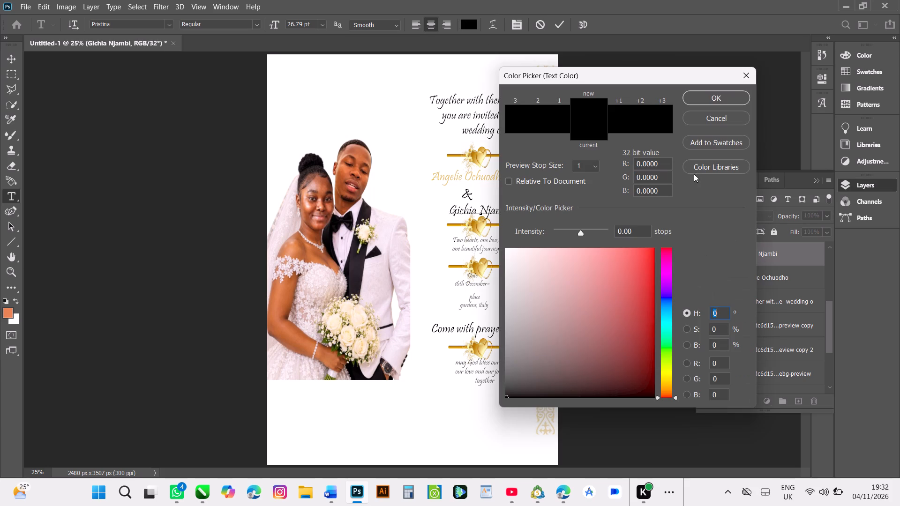
{"action": "left_click", "coordinate": [480, 268]}
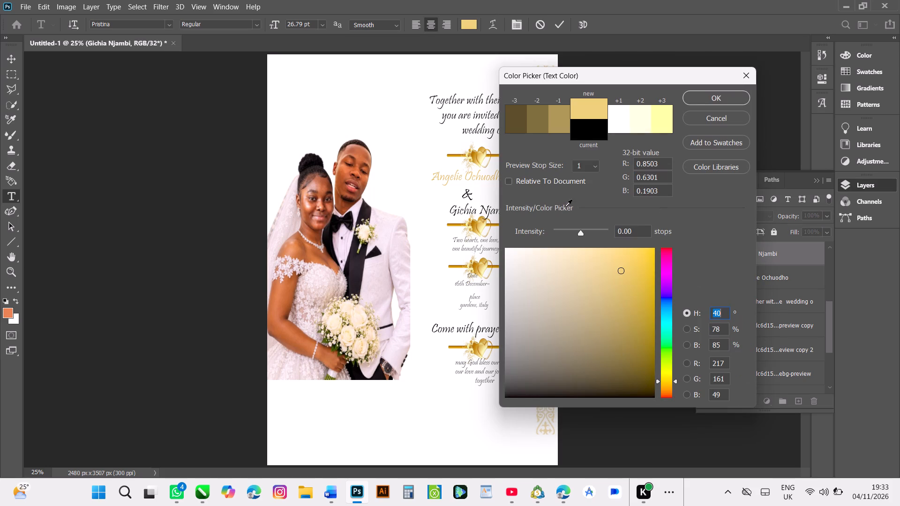
{"action": "left_click", "coordinate": [717, 91]}
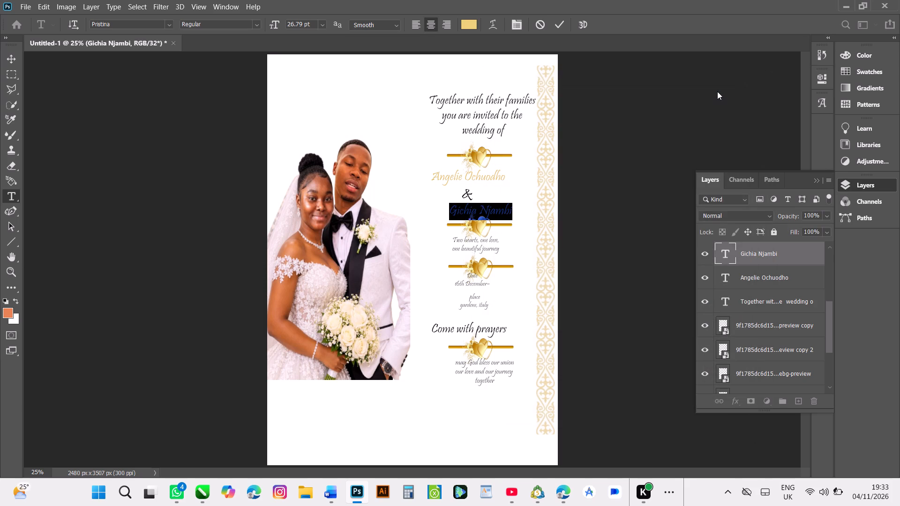
{"action": "left_click", "coordinate": [563, 23]}
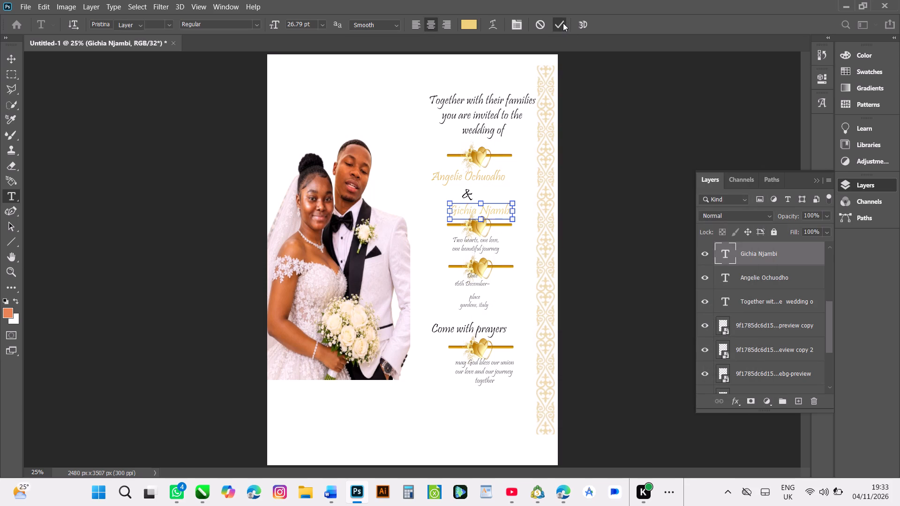
{"action": "left_click", "coordinate": [628, 155]}
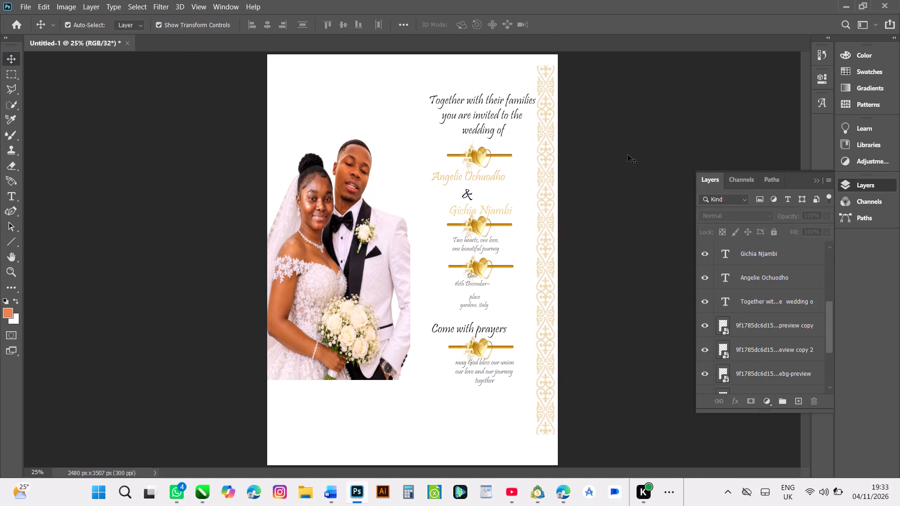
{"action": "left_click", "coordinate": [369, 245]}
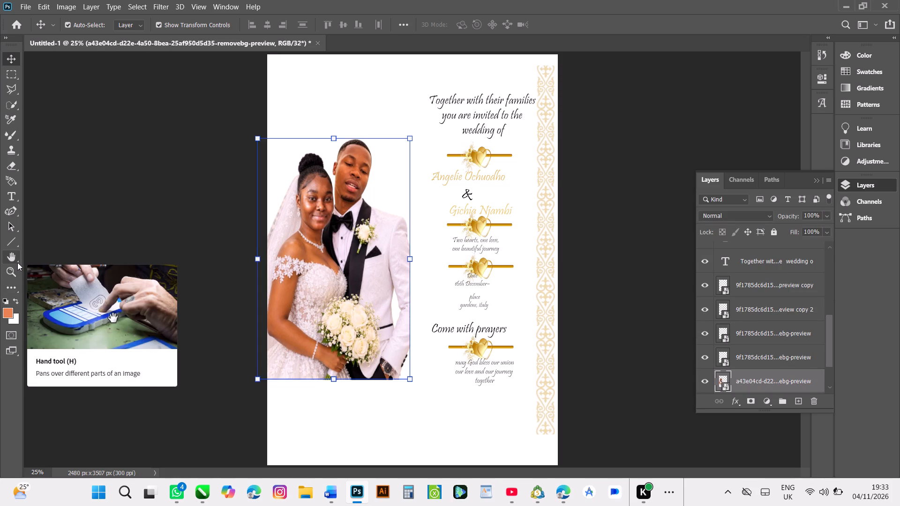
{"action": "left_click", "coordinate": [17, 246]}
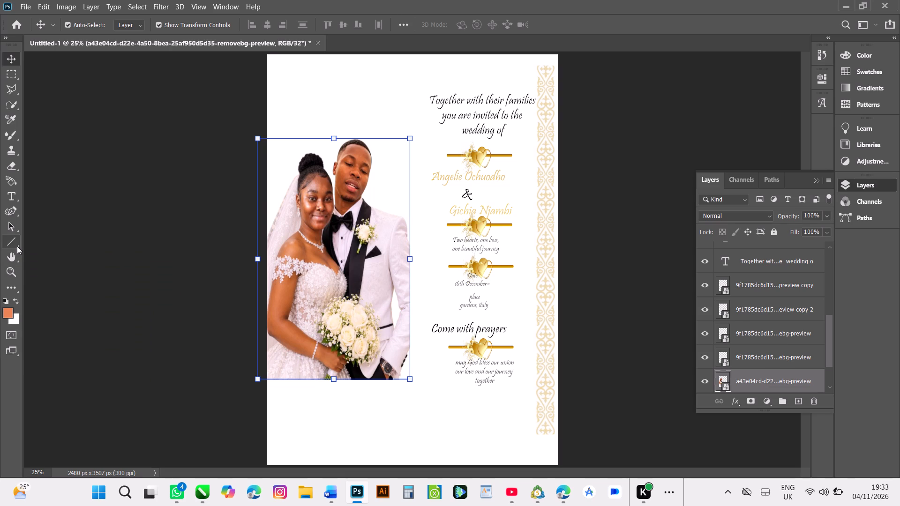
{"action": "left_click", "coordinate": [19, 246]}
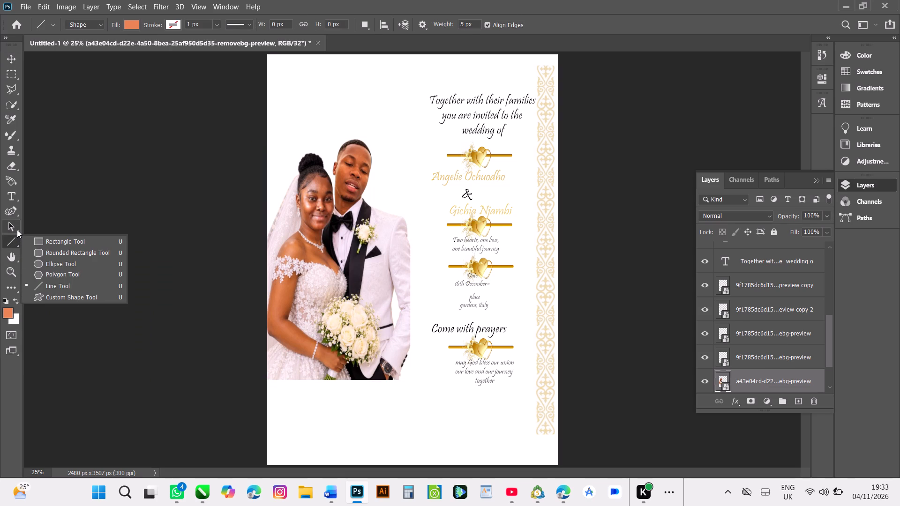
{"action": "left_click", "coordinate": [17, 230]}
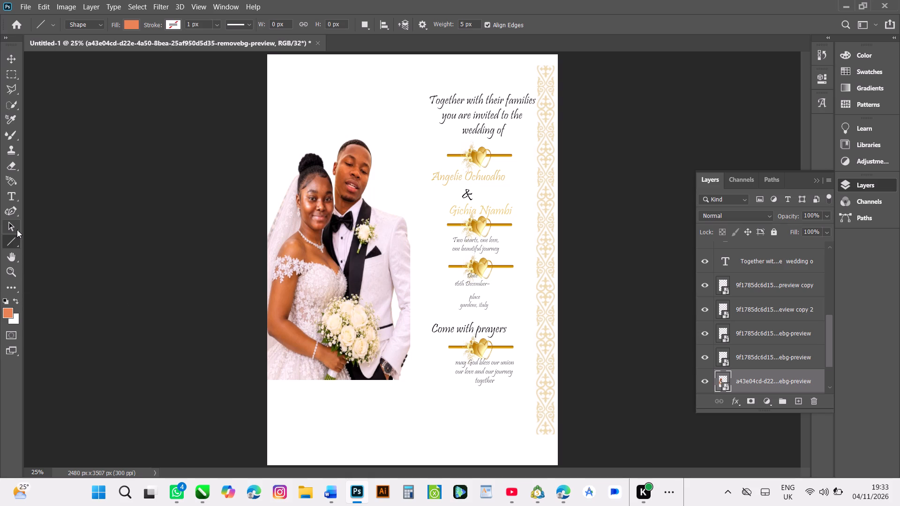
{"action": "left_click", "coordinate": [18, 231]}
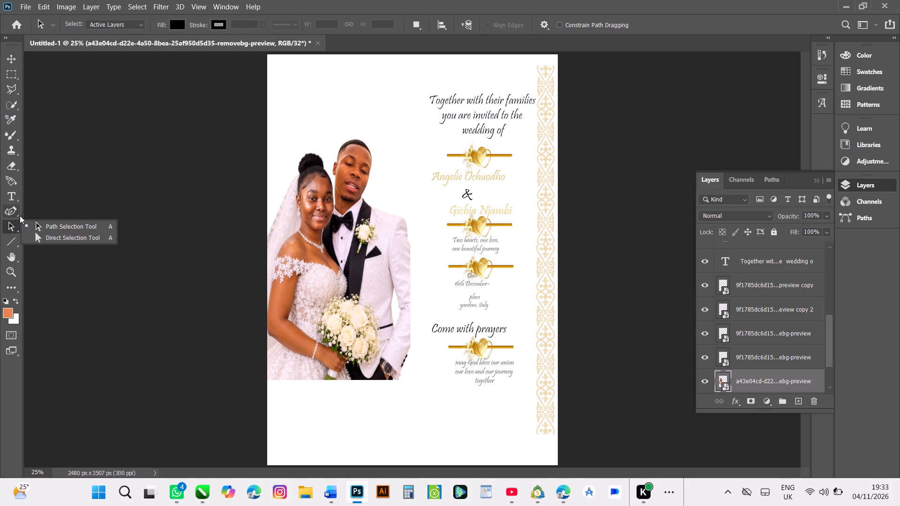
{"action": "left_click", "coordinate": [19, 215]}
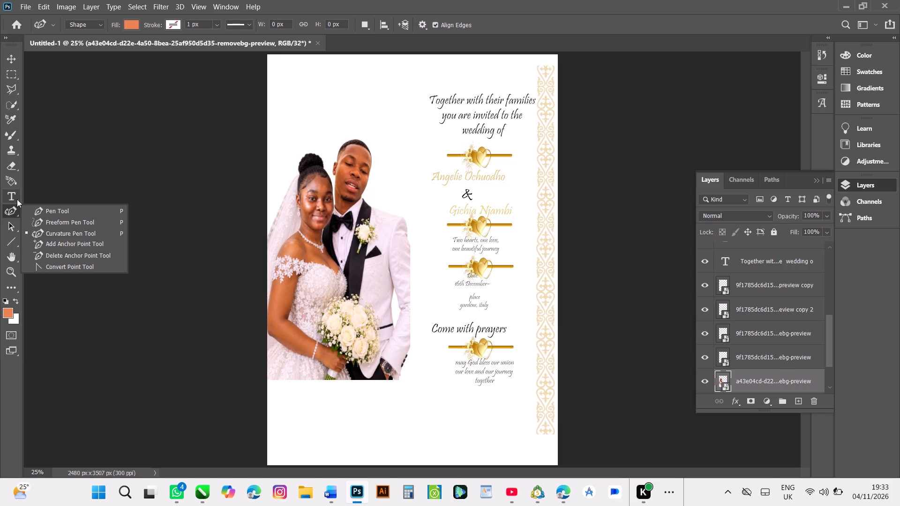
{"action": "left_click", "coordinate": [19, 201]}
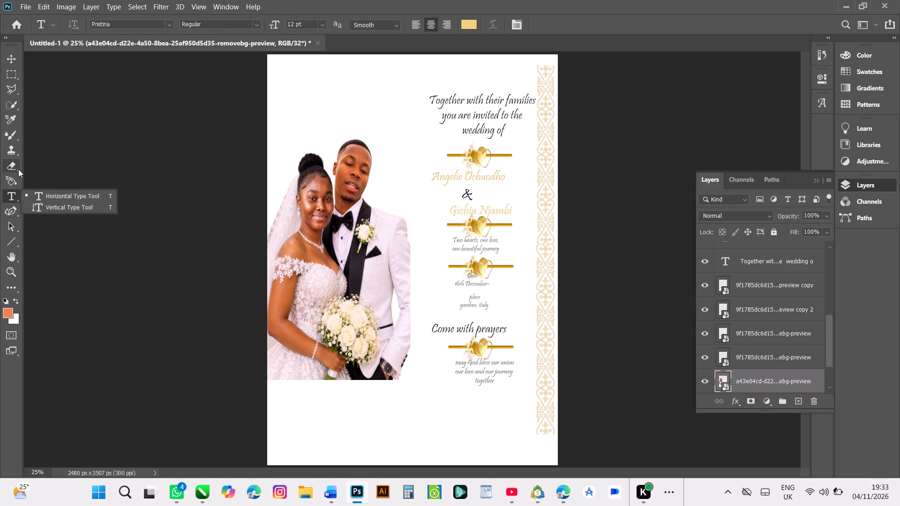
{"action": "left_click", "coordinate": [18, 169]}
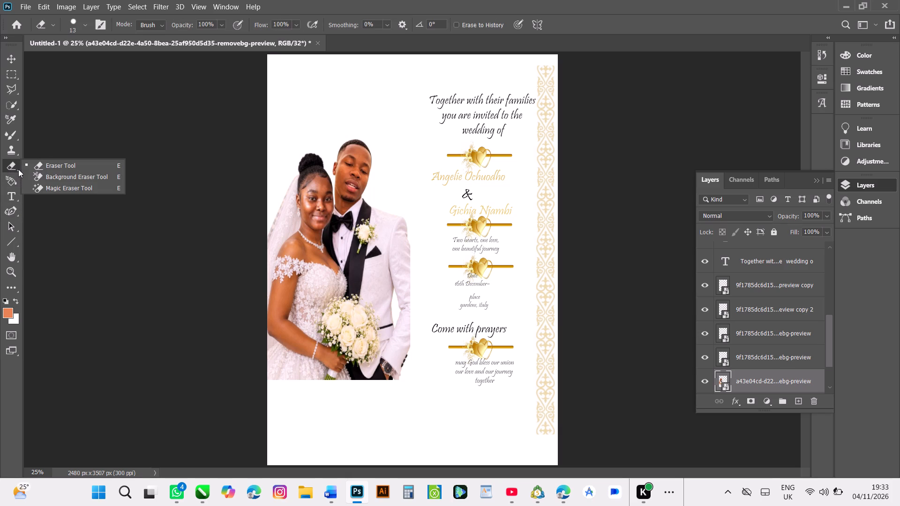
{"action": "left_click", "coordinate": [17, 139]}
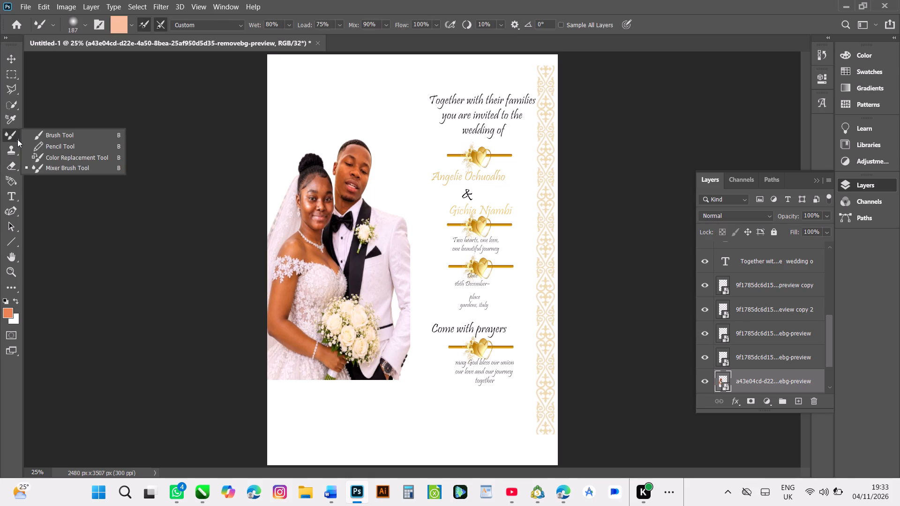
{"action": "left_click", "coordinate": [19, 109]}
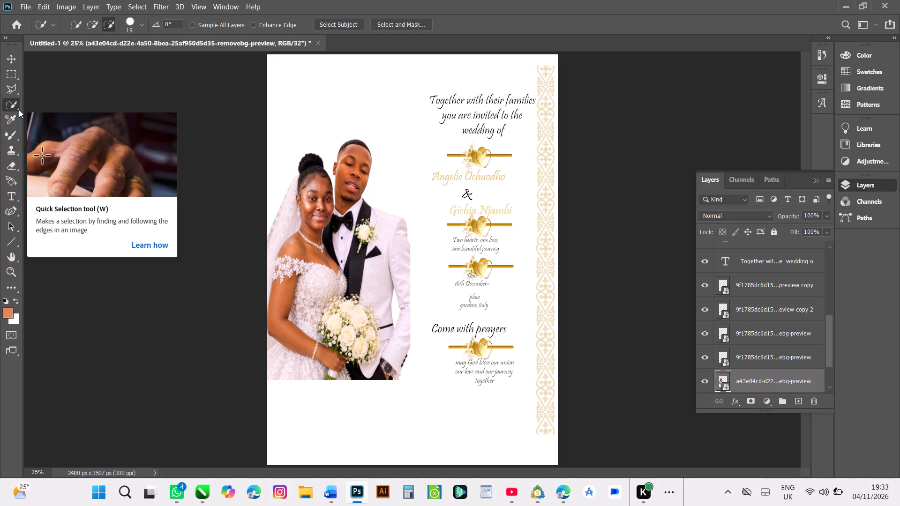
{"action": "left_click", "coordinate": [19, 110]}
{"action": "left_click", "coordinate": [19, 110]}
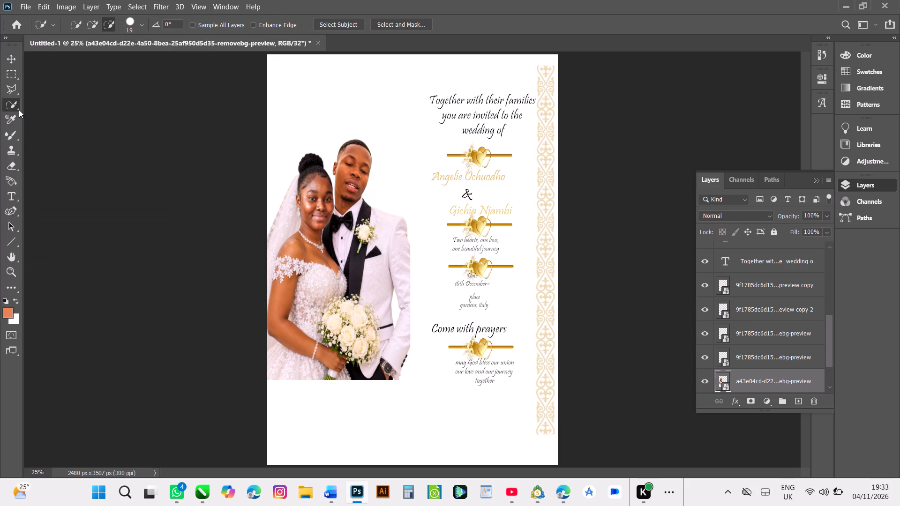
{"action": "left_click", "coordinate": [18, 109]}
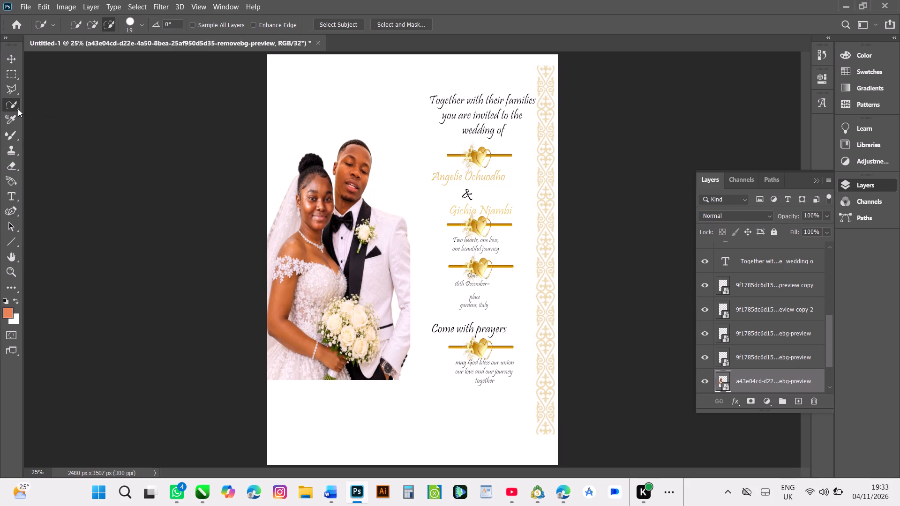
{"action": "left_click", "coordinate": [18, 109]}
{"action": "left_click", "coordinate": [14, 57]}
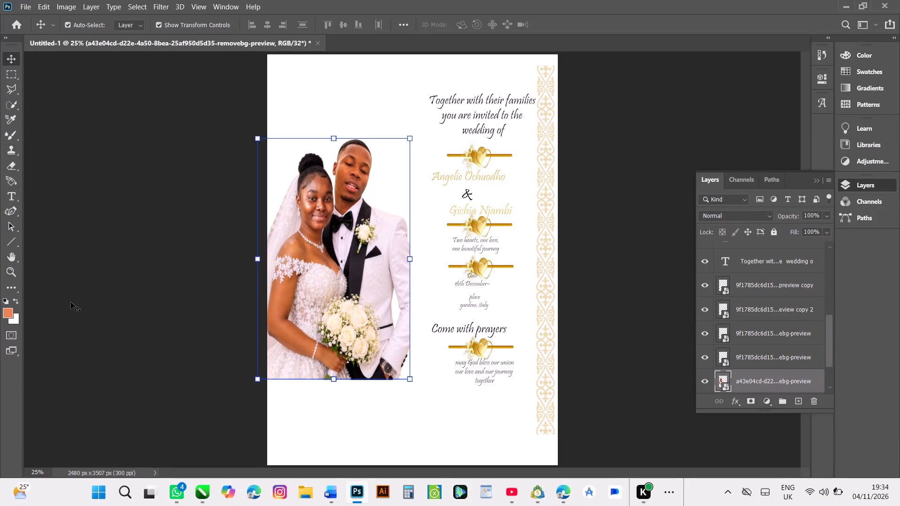
Preview the invitation in full screen mode and return to the standard screen mode.
{"action": "left_click", "coordinate": [18, 354]}
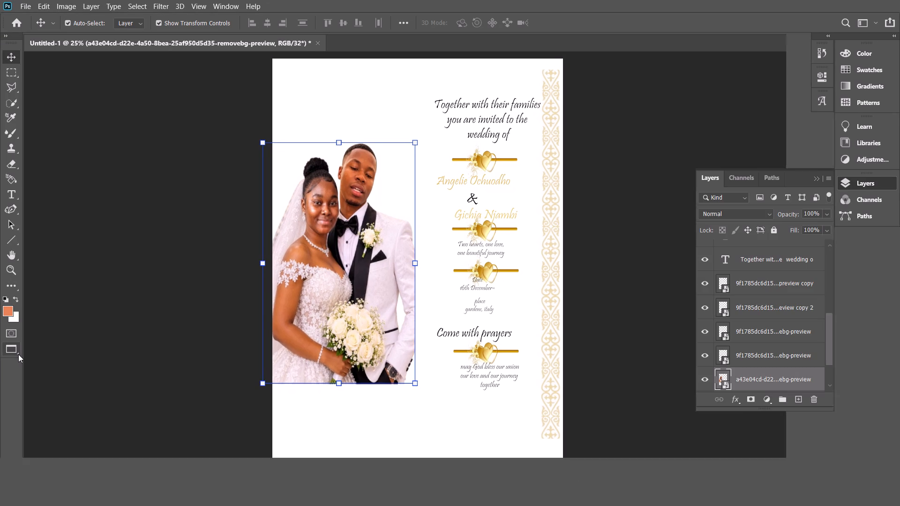
{"action": "left_click", "coordinate": [18, 354]}
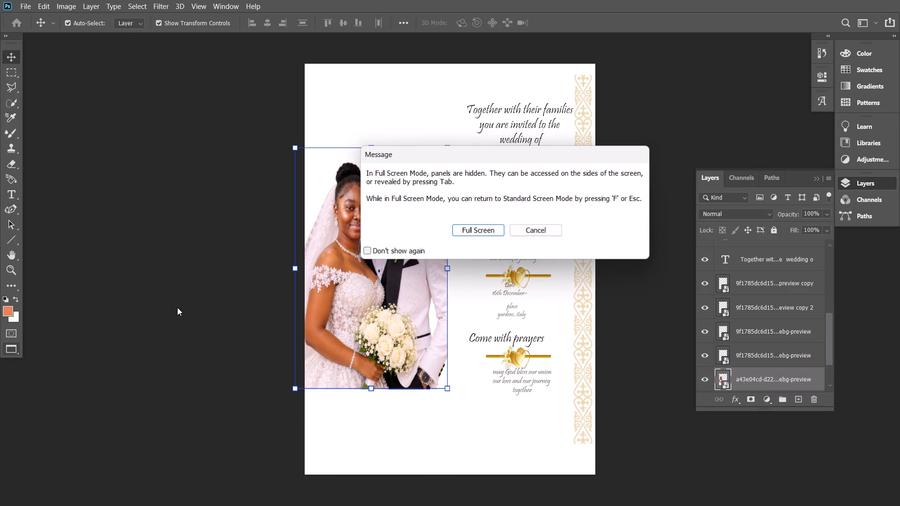
{"action": "left_click", "coordinate": [488, 231]}
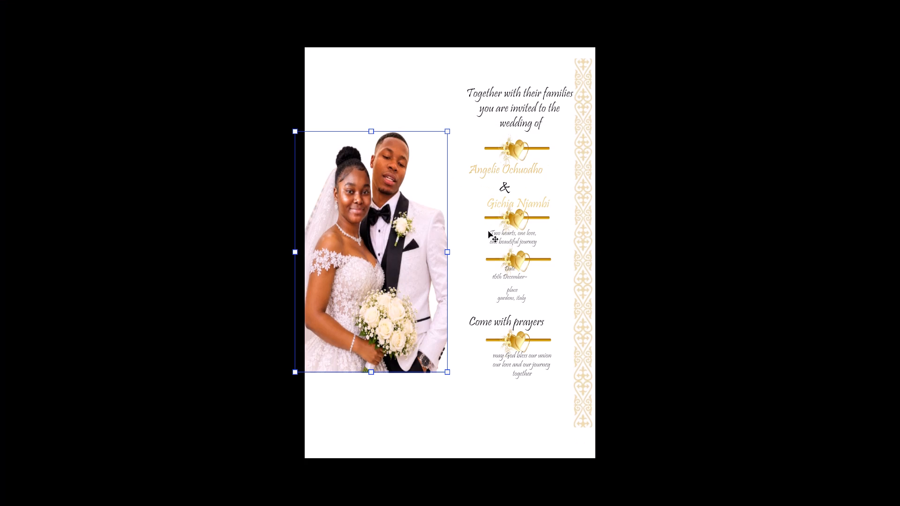
{"action": "key", "text": "Escape"}
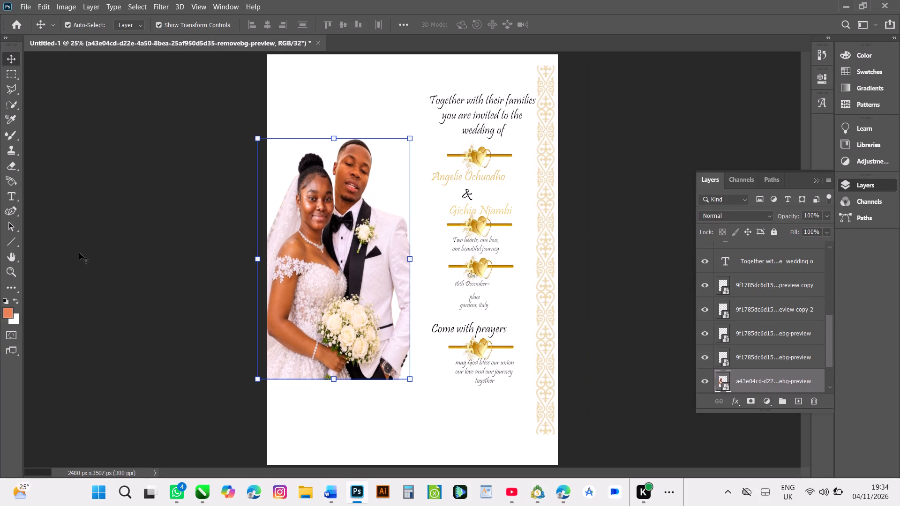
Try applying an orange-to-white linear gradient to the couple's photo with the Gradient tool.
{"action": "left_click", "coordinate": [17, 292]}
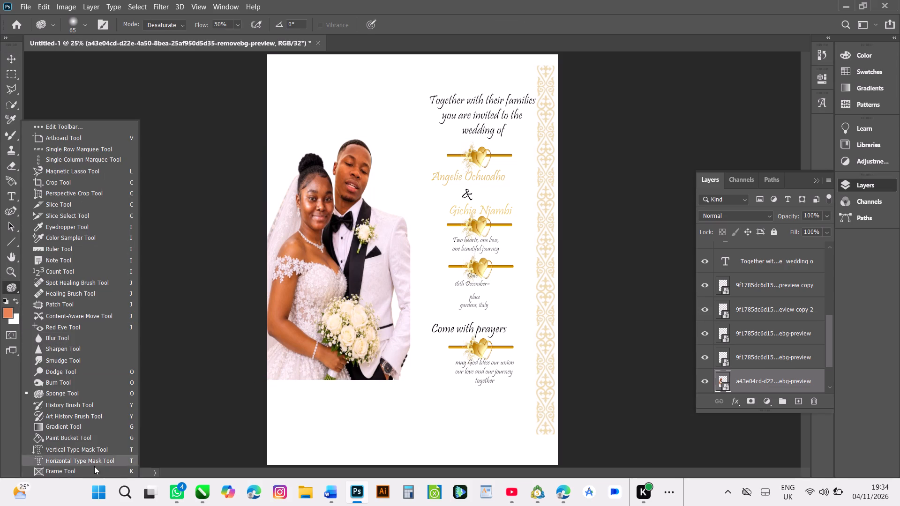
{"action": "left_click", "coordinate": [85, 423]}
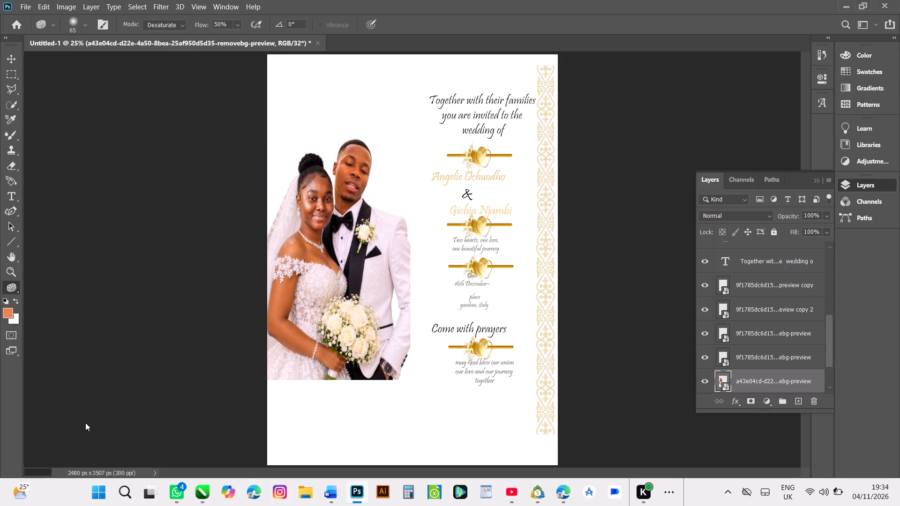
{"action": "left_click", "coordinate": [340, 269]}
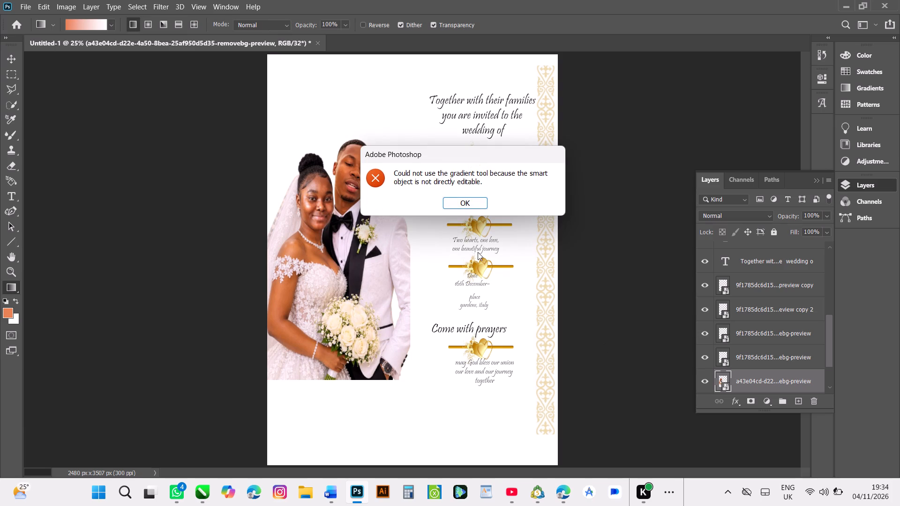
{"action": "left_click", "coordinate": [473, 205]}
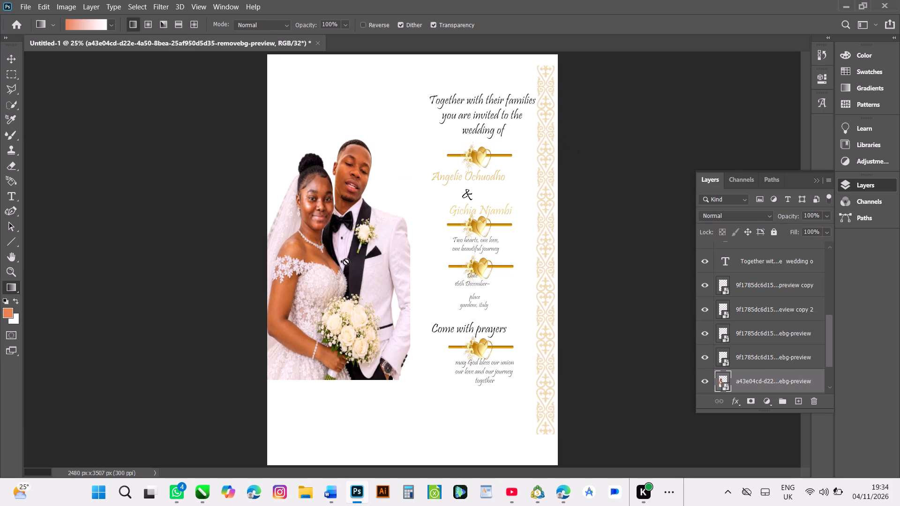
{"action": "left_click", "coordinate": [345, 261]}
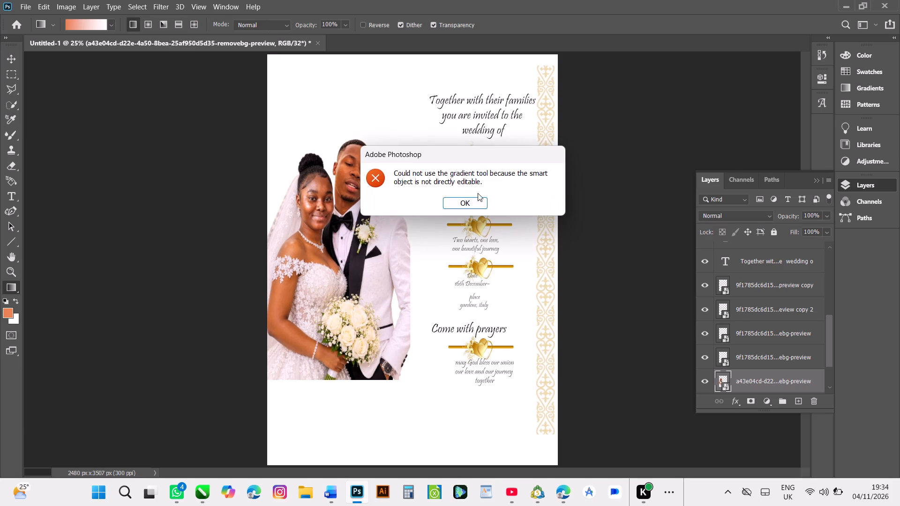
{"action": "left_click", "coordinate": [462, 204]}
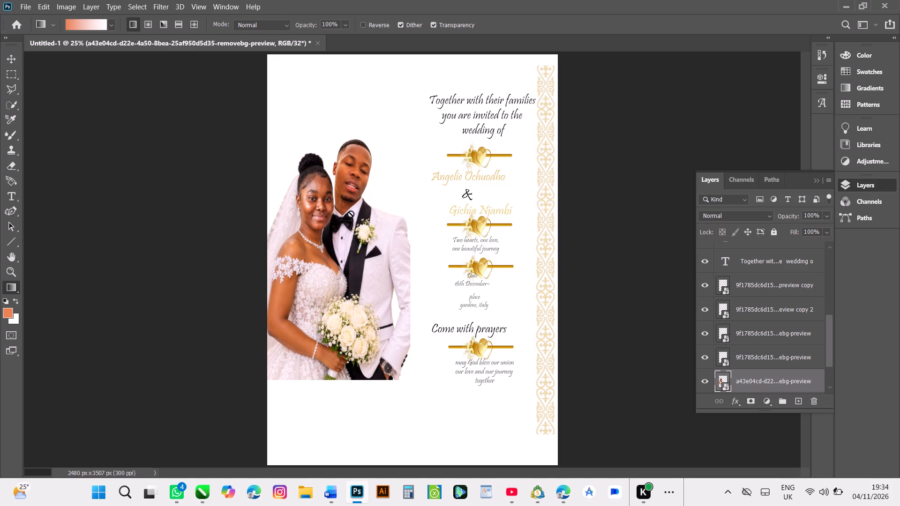
Rasterize the couple's photo layer.
{"action": "left_click", "coordinate": [12, 53]}
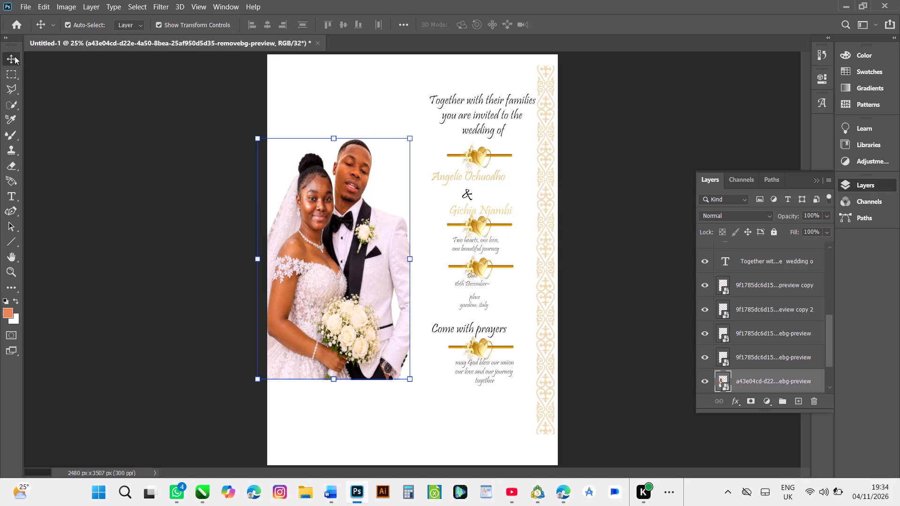
{"action": "right_click", "coordinate": [395, 268]}
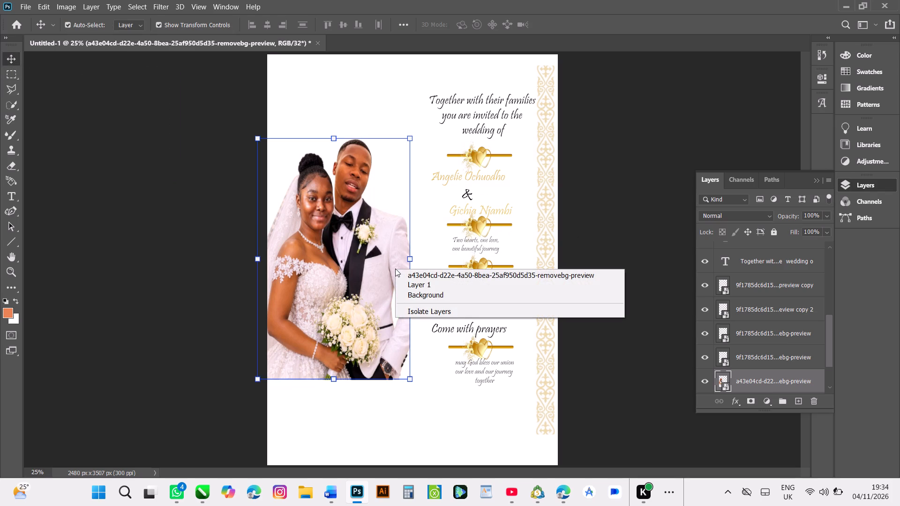
{"action": "right_click", "coordinate": [363, 272]}
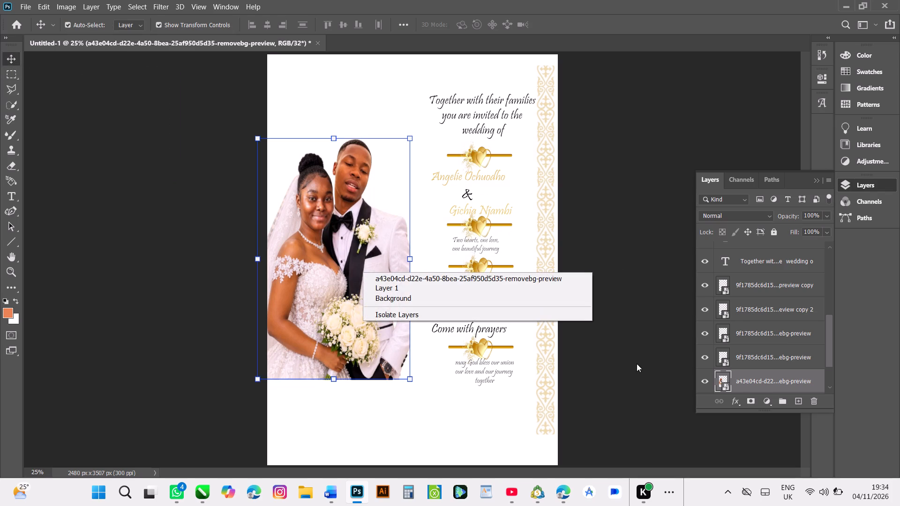
{"action": "right_click", "coordinate": [739, 387]}
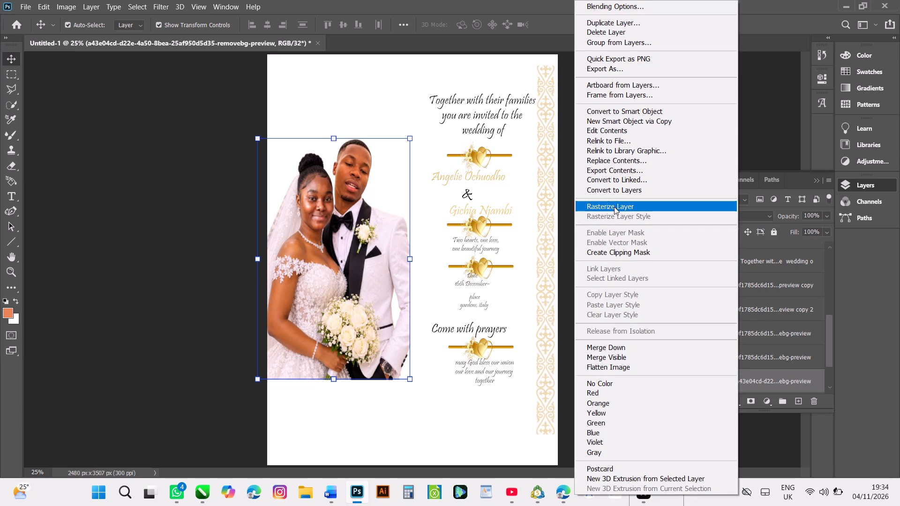
{"action": "left_click", "coordinate": [614, 207]}
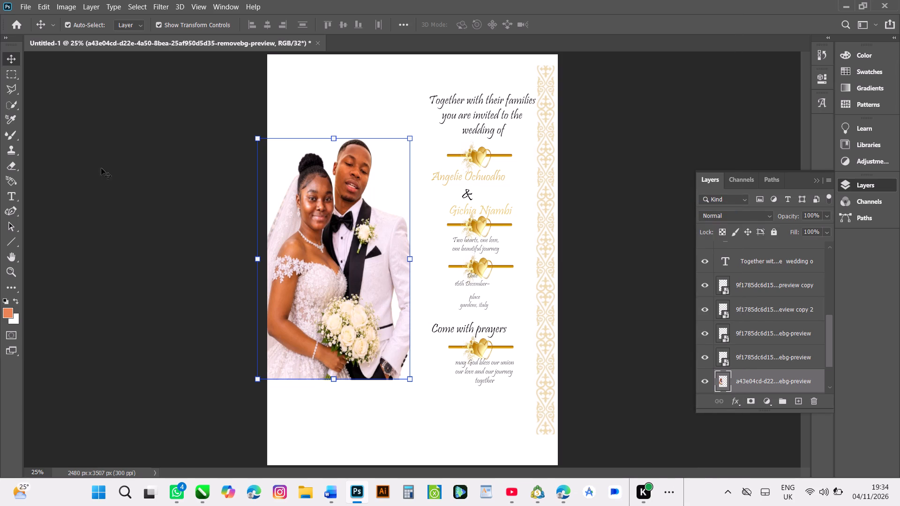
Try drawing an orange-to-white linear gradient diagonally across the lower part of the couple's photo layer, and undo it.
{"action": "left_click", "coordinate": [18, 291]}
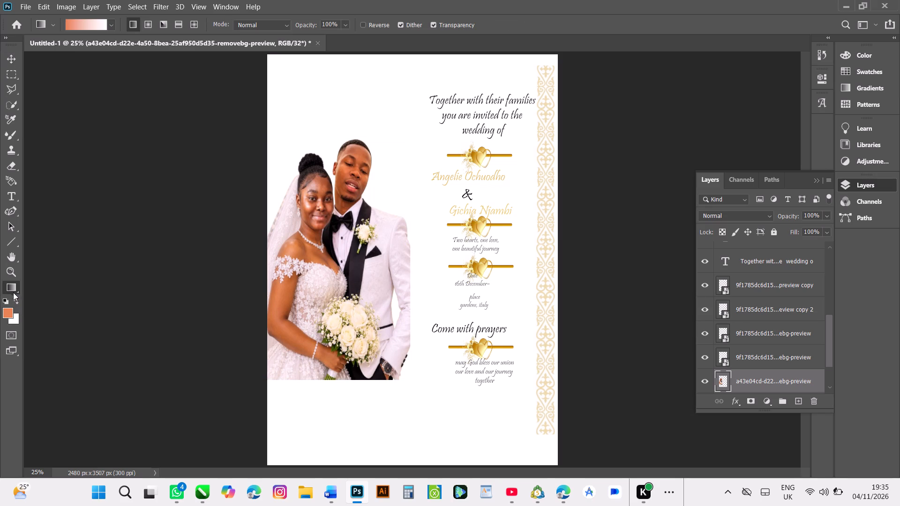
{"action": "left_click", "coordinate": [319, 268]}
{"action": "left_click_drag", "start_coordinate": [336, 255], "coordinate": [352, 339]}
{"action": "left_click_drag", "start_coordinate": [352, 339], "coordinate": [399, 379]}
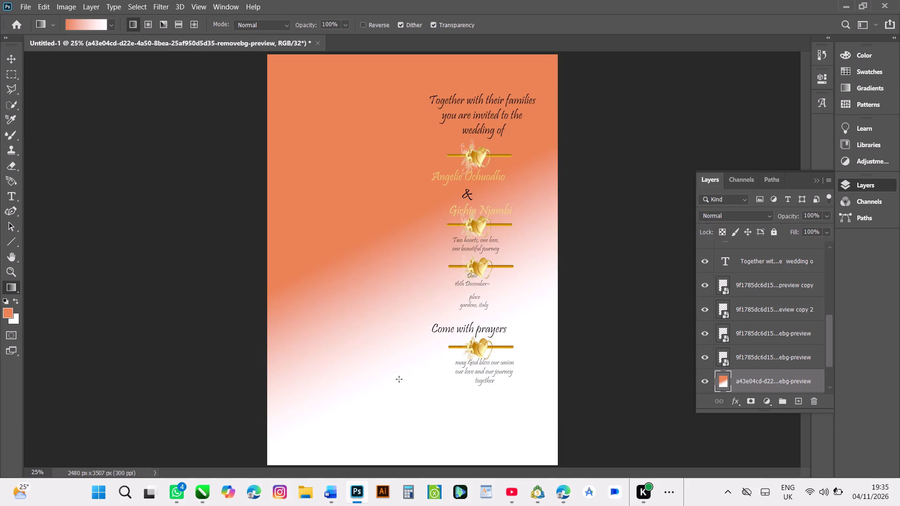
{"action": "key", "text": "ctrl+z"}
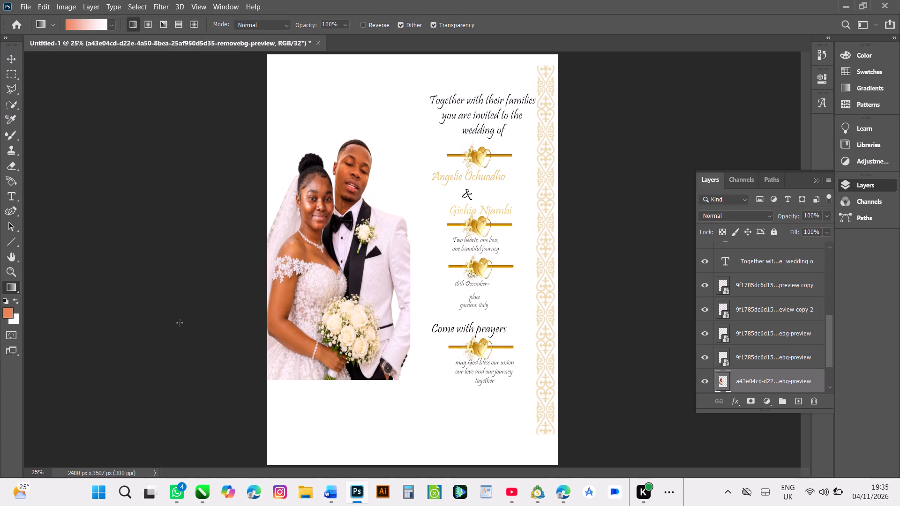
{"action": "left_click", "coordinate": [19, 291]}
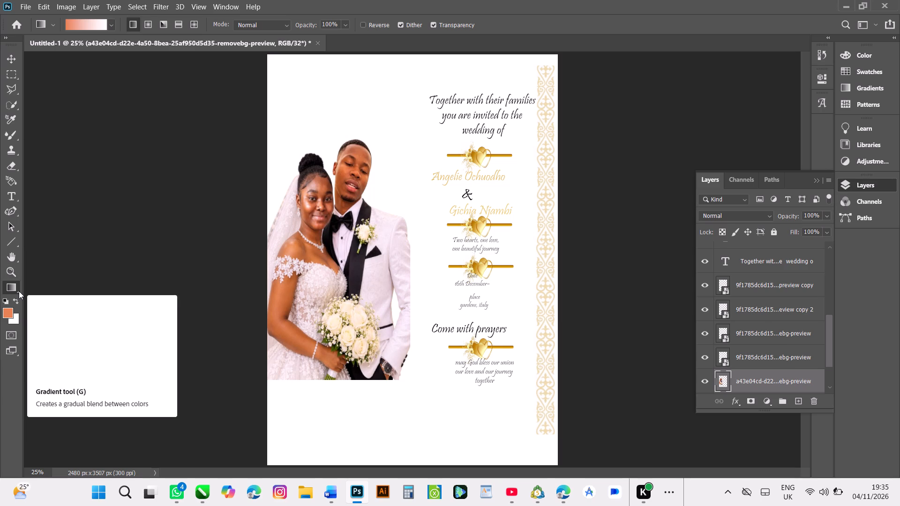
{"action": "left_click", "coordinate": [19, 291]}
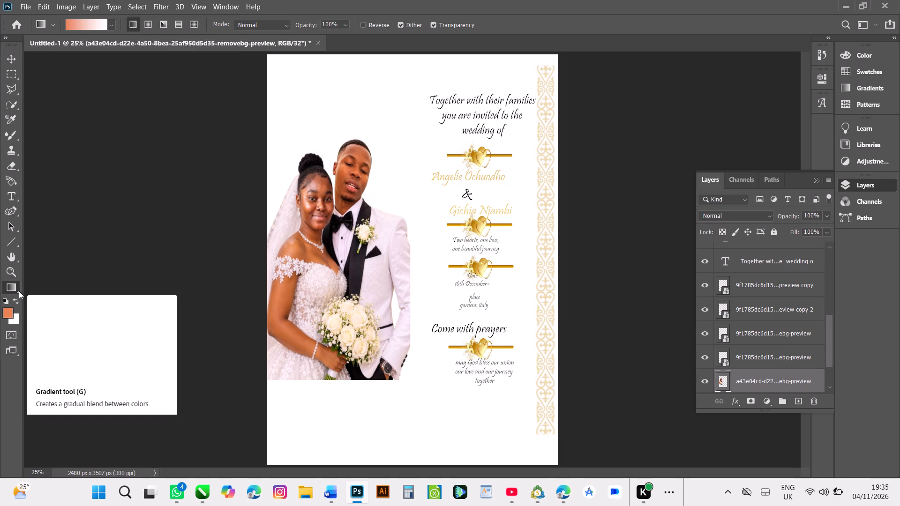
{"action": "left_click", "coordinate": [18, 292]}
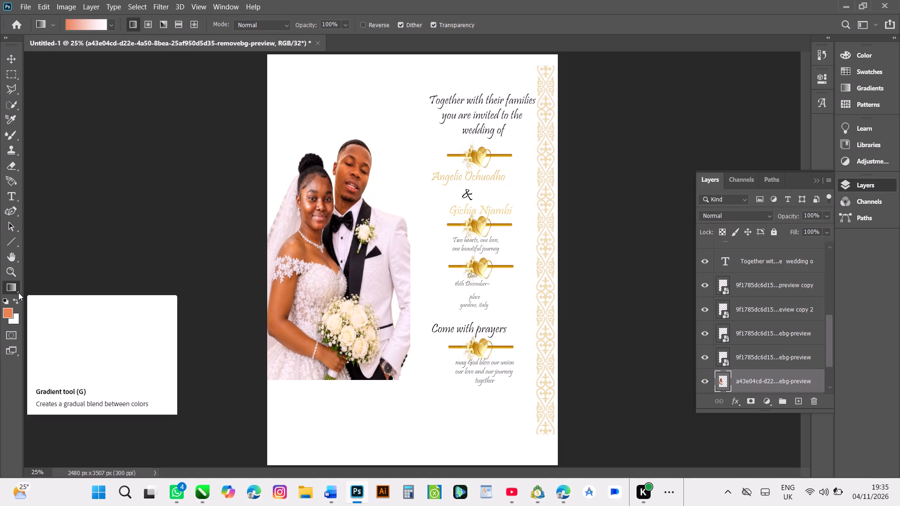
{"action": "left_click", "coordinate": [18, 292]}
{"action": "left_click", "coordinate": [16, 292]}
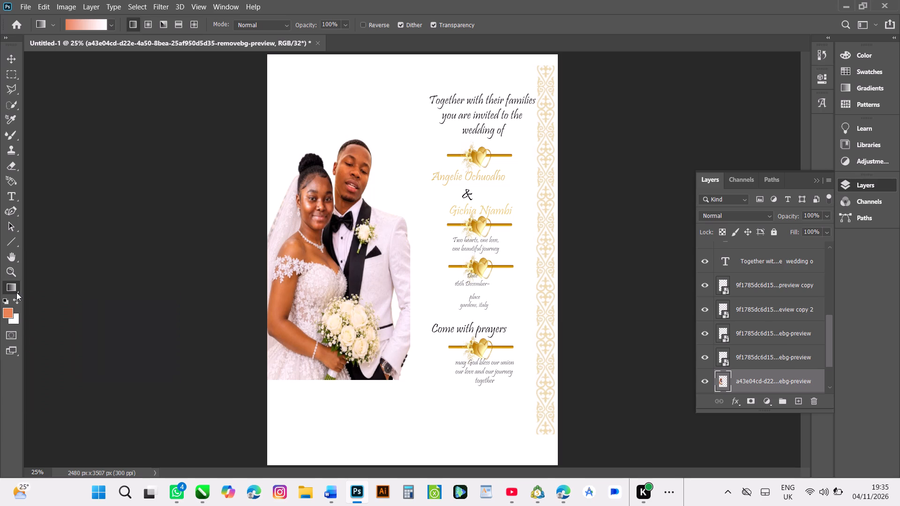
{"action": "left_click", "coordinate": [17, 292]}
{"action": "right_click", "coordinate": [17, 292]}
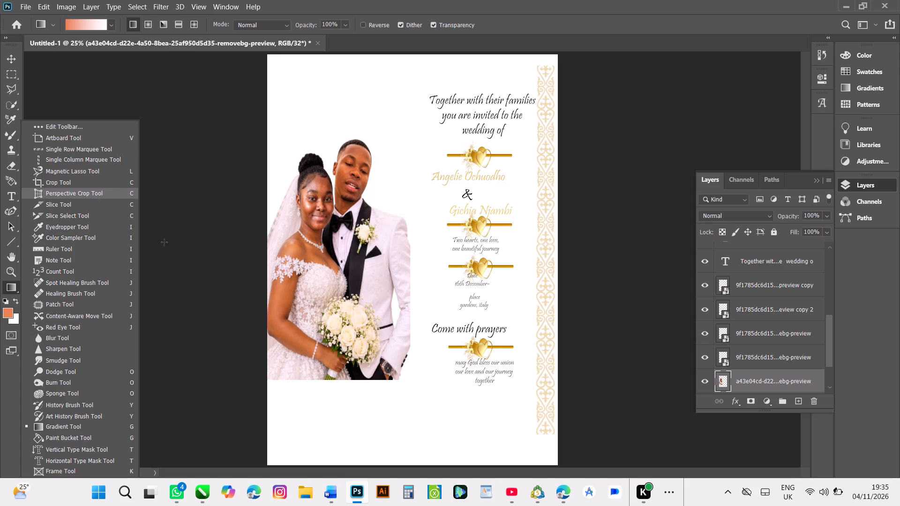
Switch to CorelDRAW and undo the earlier edits until the floral frame with wedding rings is back beside the invitation page.
{"action": "left_click", "coordinate": [208, 493]}
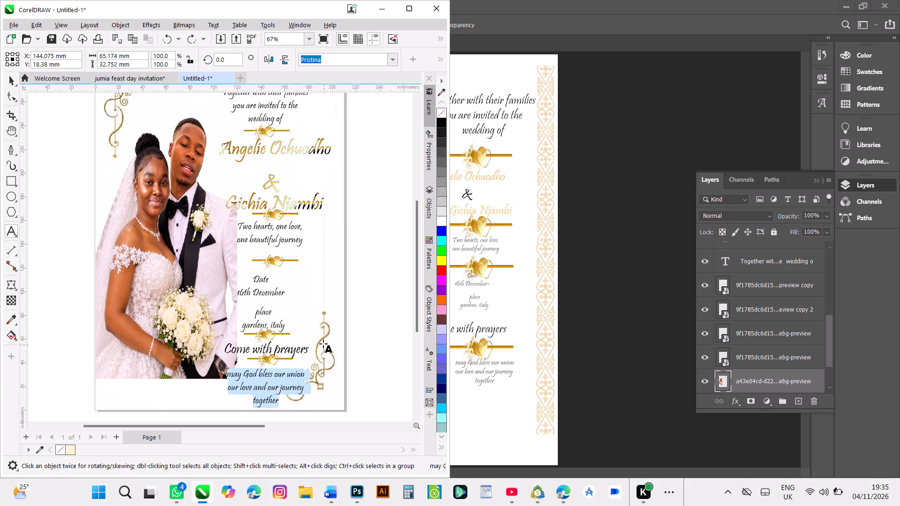
{"action": "left_click", "coordinate": [410, 8]}
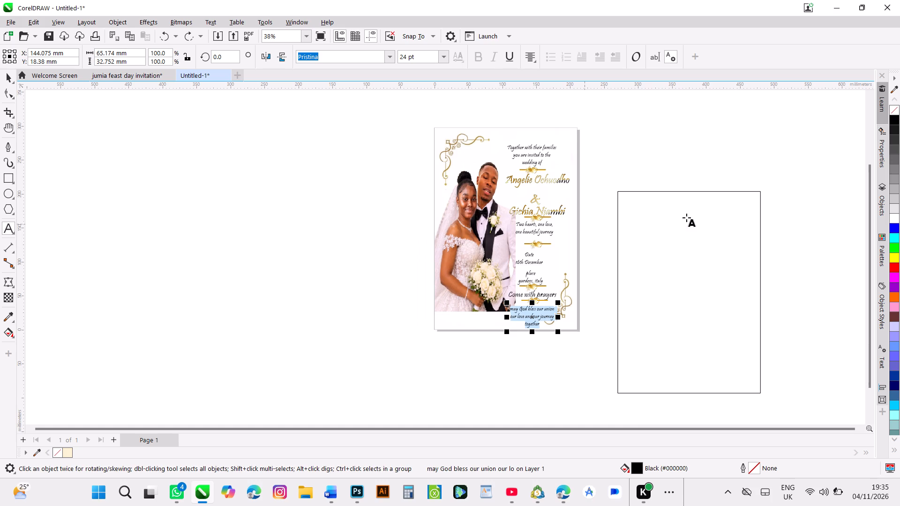
{"action": "left_click", "coordinate": [10, 78]}
{"action": "type", "text": "gh"}
{"action": "left_click_drag", "start_coordinate": [361, 208], "coordinate": [221, 179]}
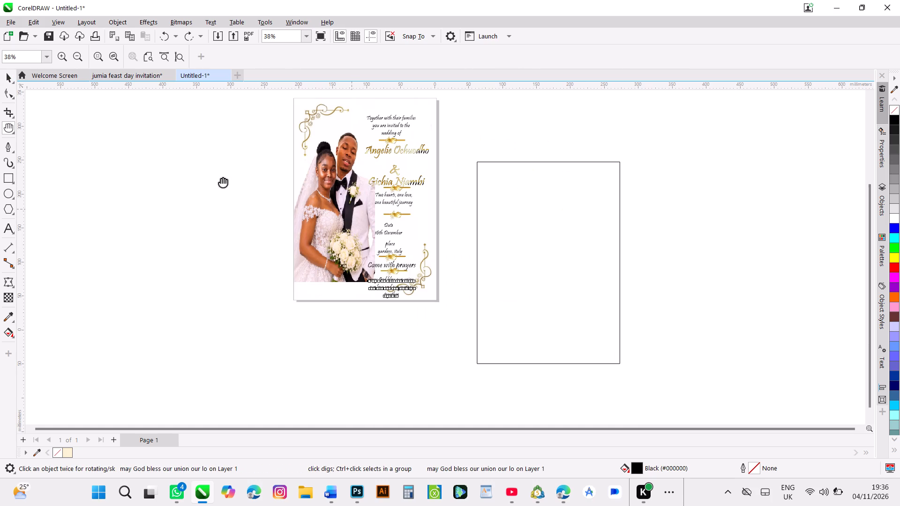
{"action": "left_click_drag", "start_coordinate": [221, 179], "coordinate": [63, 212]}
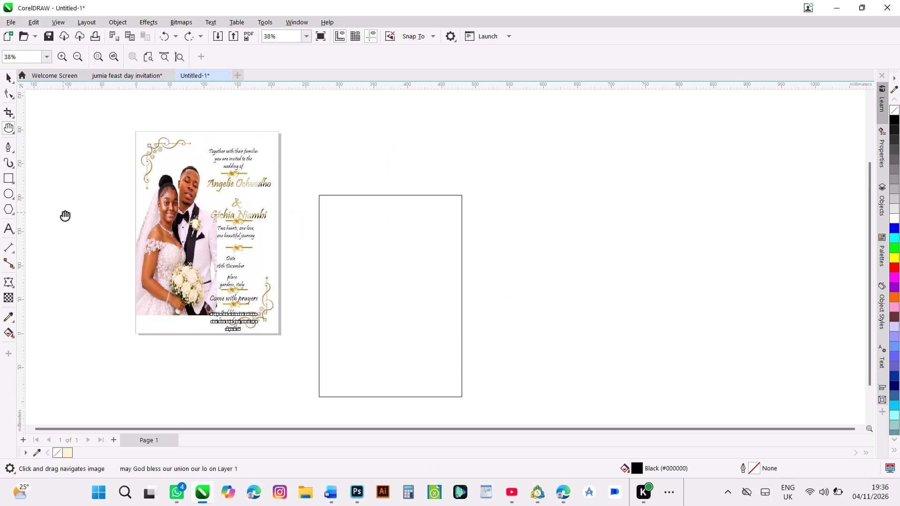
{"action": "key", "text": "ctrl+z"}
{"action": "key", "text": "ctrl+z"}
{"action": "key", "text": "ctrl+z"}
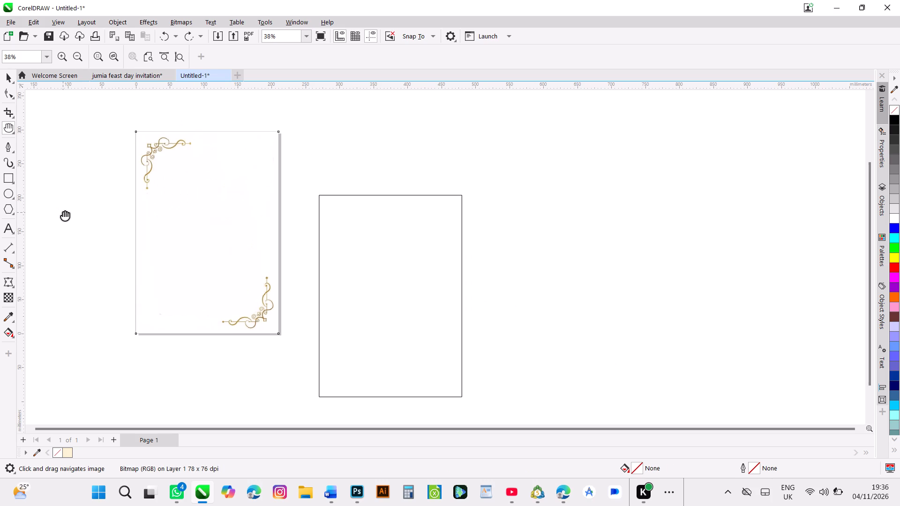
{"action": "key", "text": "ctrl+z"}
{"action": "key", "text": "ctrl+z"}
{"action": "key", "text": "ctrl+z"}
{"action": "key", "text": "ctrl+z"}
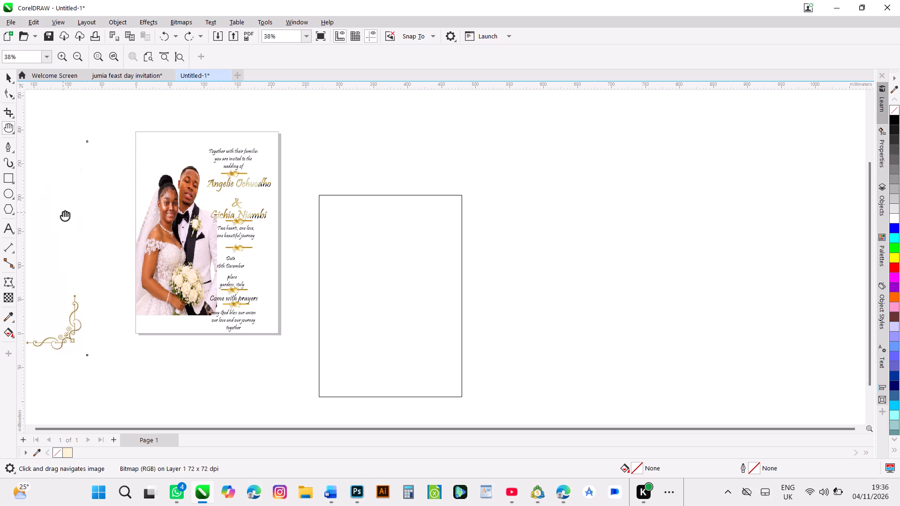
{"action": "key", "text": "ctrl+z"}
{"action": "key", "text": "ctrl+z"}
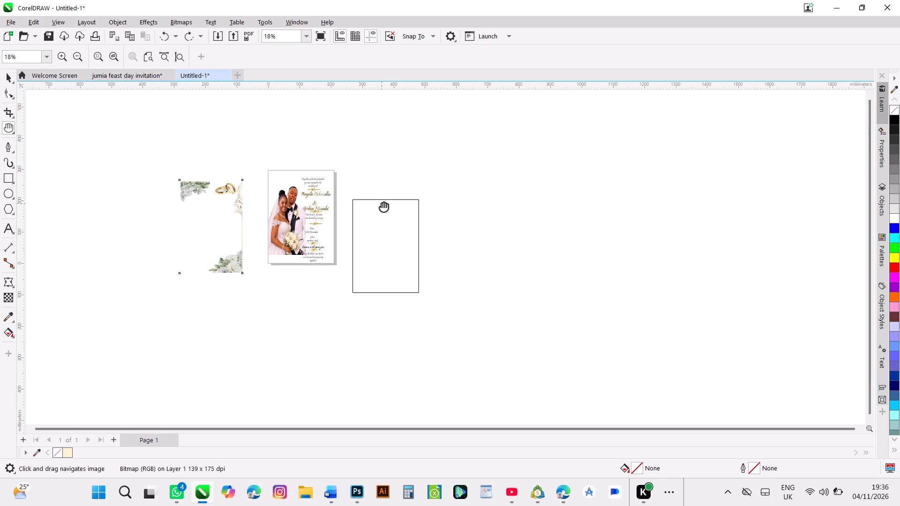
{"action": "key", "text": "ctrl+z"}
{"action": "key", "text": "ctrl+z"}
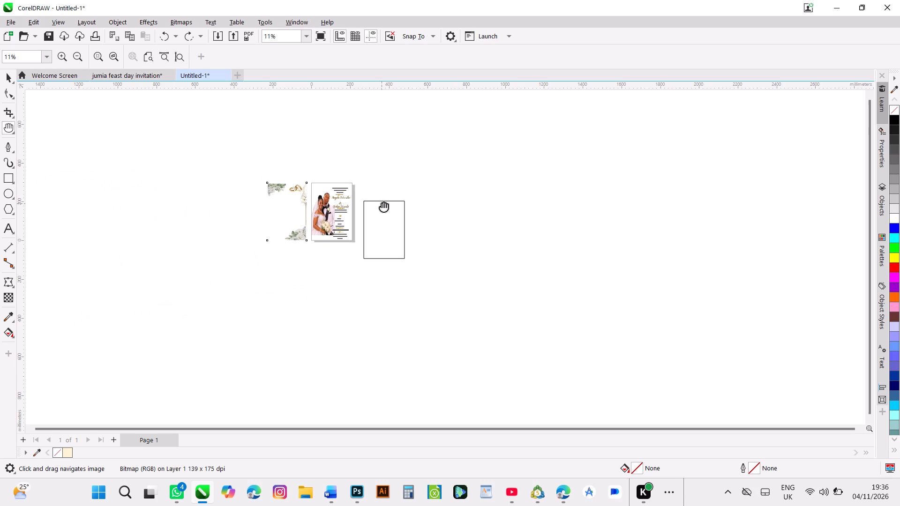
{"action": "key", "text": "ctrl+z"}
Undo the remaining edits in CorelDRAW until the empty rectangle is back between the floral frame and the invitation page.
{"action": "key", "text": "ctrl+z"}
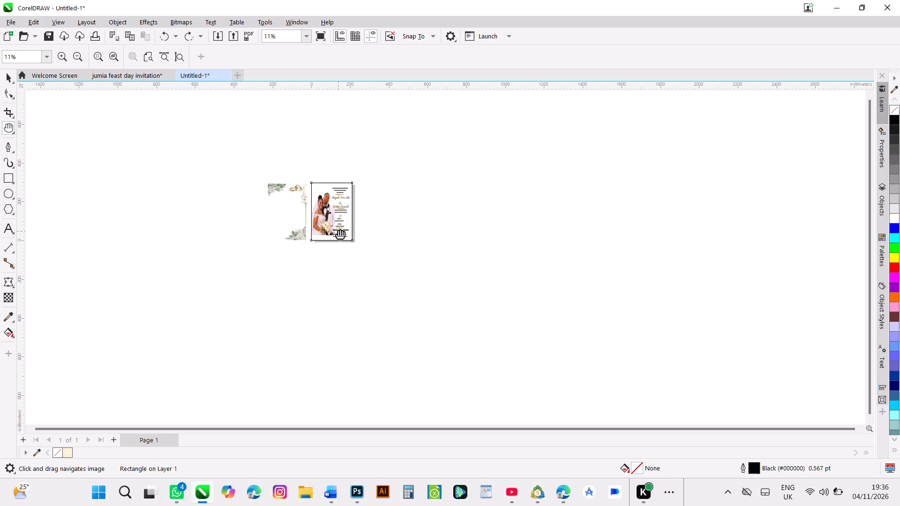
{"action": "key", "text": "ctrl+z"}
{"action": "key", "text": "ctrl+z"}
{"action": "key", "text": "ctrl+z"}
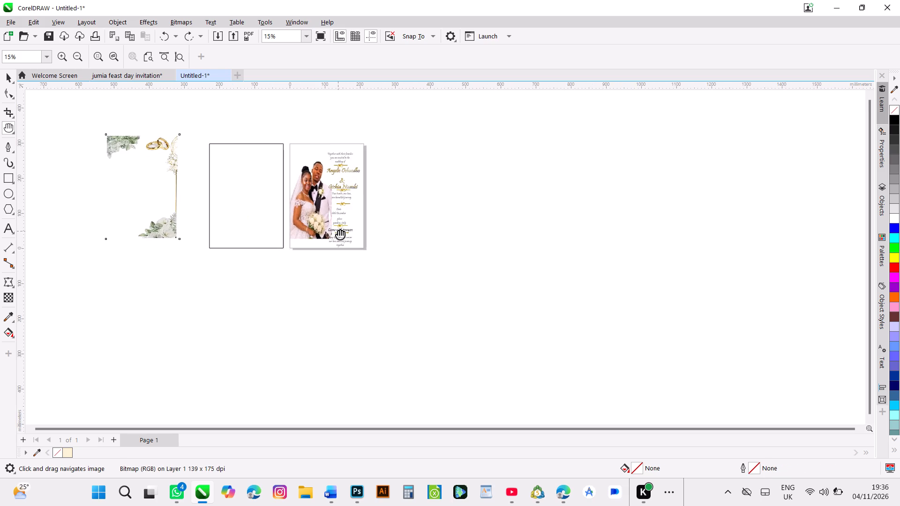
{"action": "key", "text": "ctrl+z"}
{"action": "key", "text": "ctrl+z"}
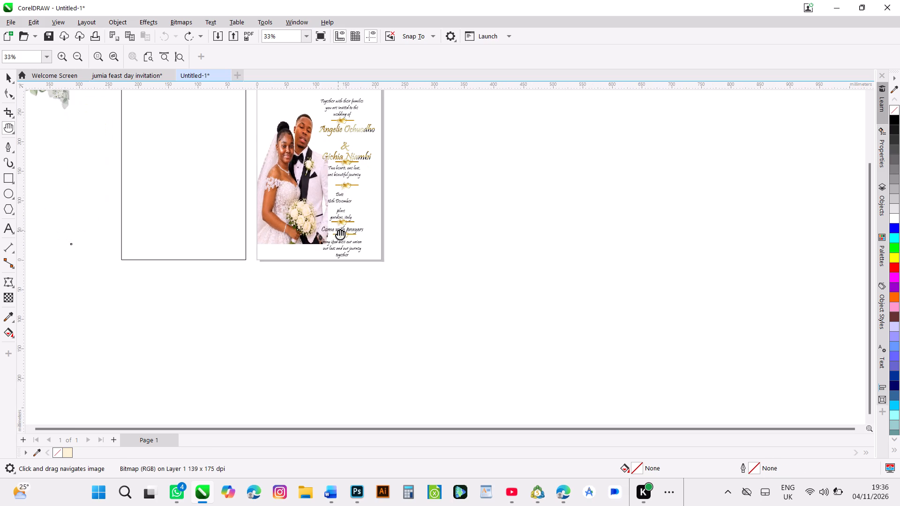
{"action": "key", "text": "ctrl+z"}
{"action": "key", "text": "ctrl+z"}
{"action": "key", "text": "ctrl+z"}
Switch to Pinterest in Microsoft Edge and search for "white wedding bg".
{"action": "left_click", "coordinate": [569, 489]}
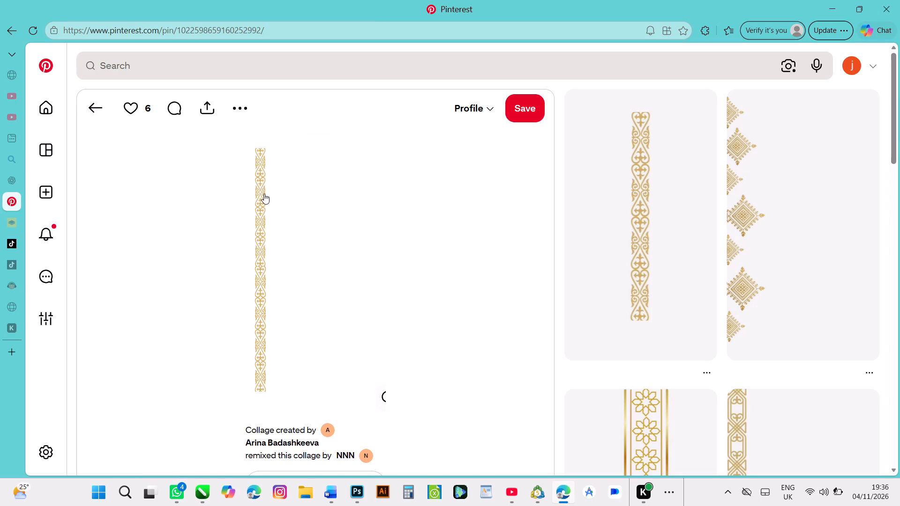
{"action": "left_click", "coordinate": [191, 57]}
{"action": "type", "text": "white"}
{"action": "key", "text": "space"}
{"action": "type", "text": "wedding"}
{"action": "key", "text": "space"}
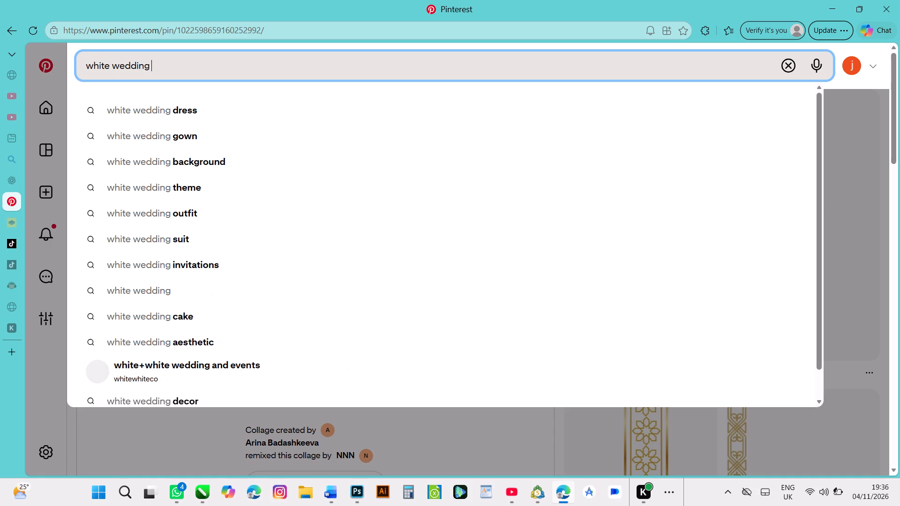
{"action": "type", "text": "bg"}
{"action": "key", "text": "Return"}
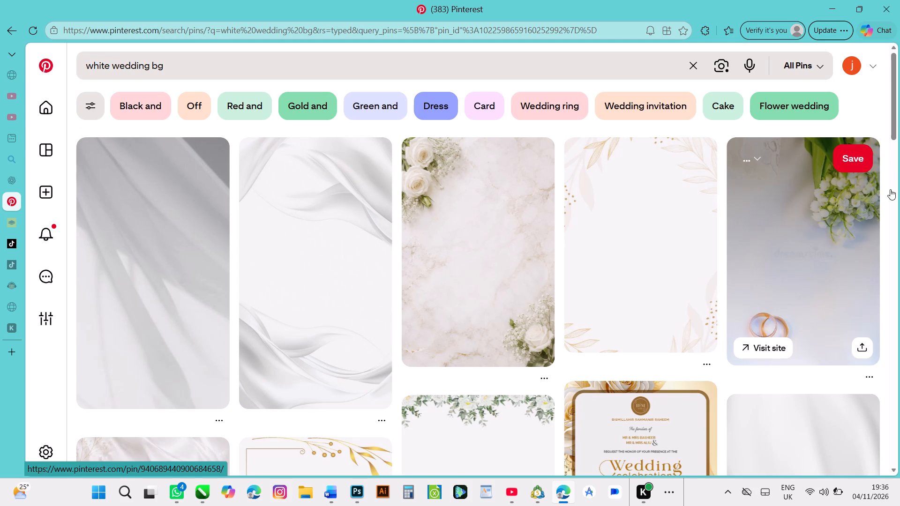
Look through the white wedding backgrounds for one that suits the invitation.
{"action": "left_click_drag", "start_coordinate": [893, 100], "coordinate": [895, 112]}
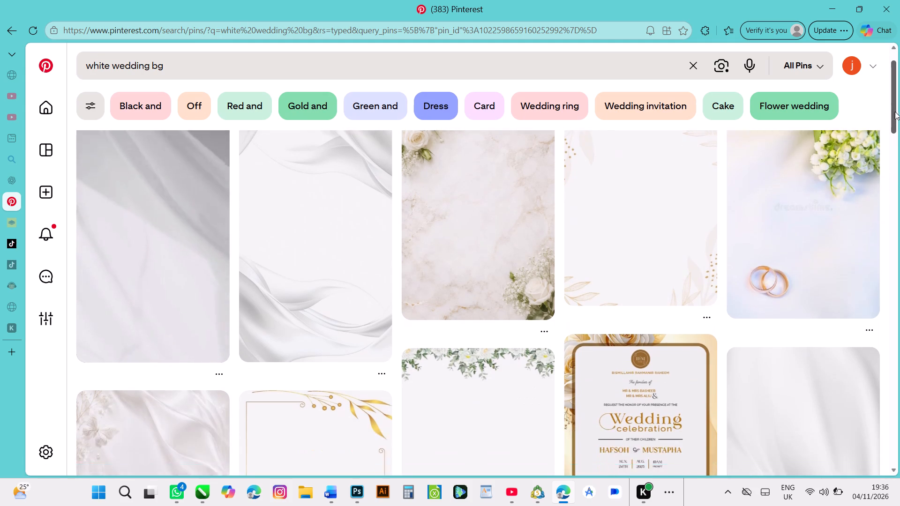
{"action": "left_click_drag", "start_coordinate": [895, 112], "coordinate": [899, 172]}
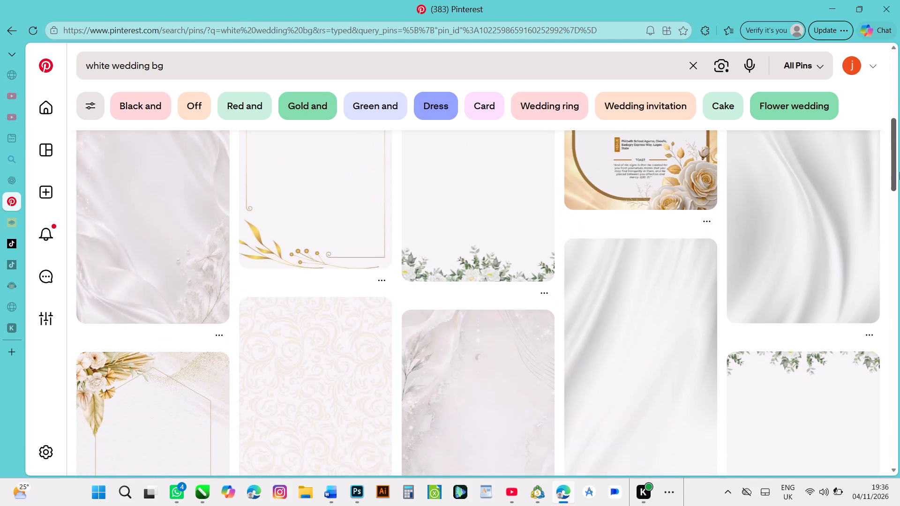
{"action": "left_click_drag", "start_coordinate": [899, 172], "coordinate": [896, 212]}
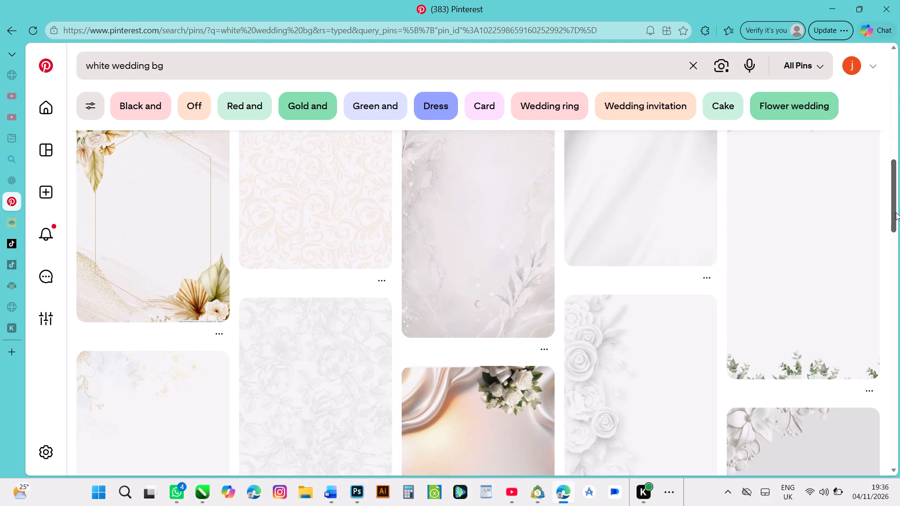
{"action": "left_click_drag", "start_coordinate": [896, 212], "coordinate": [899, 260]}
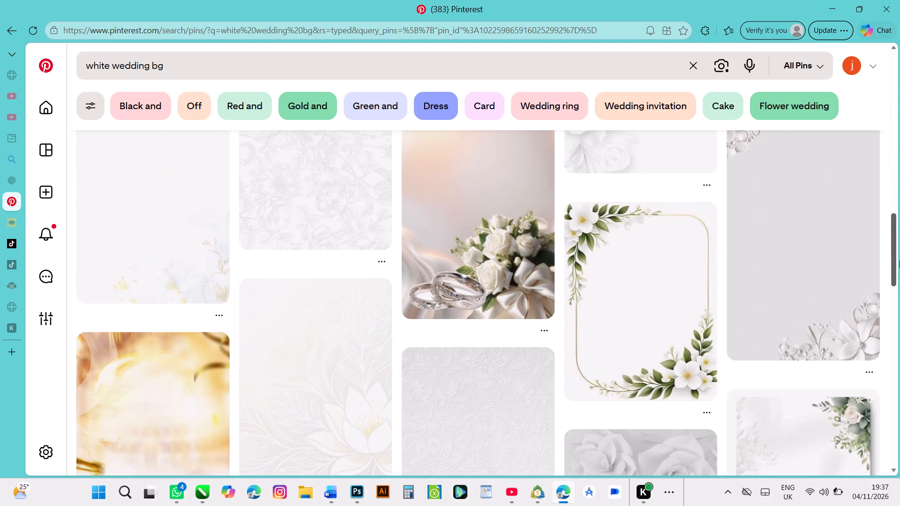
{"action": "left_click_drag", "start_coordinate": [899, 260], "coordinate": [899, 313]}
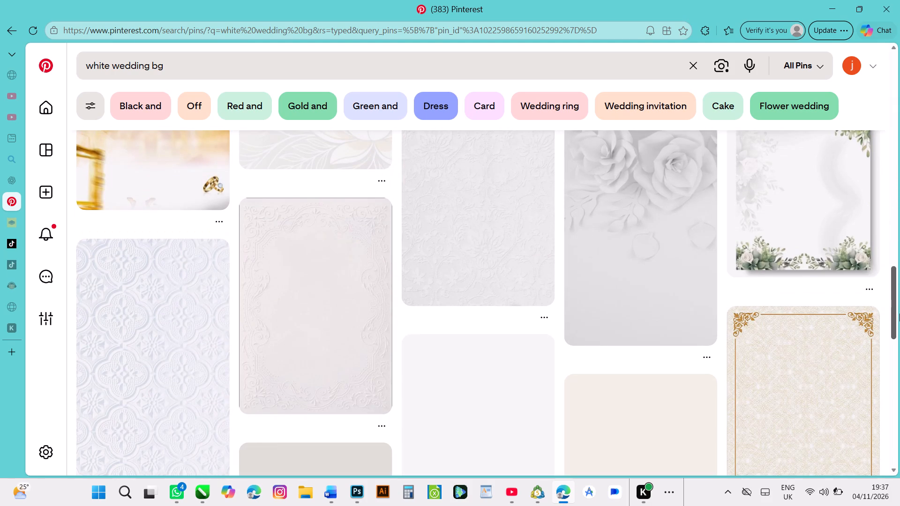
{"action": "left_click_drag", "start_coordinate": [899, 313], "coordinate": [899, 357]}
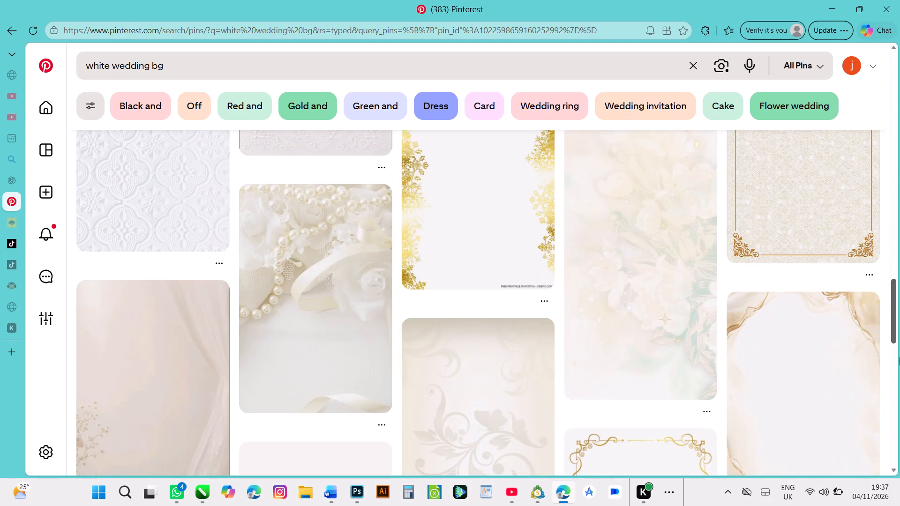
{"action": "left_click_drag", "start_coordinate": [899, 357], "coordinate": [899, 412]}
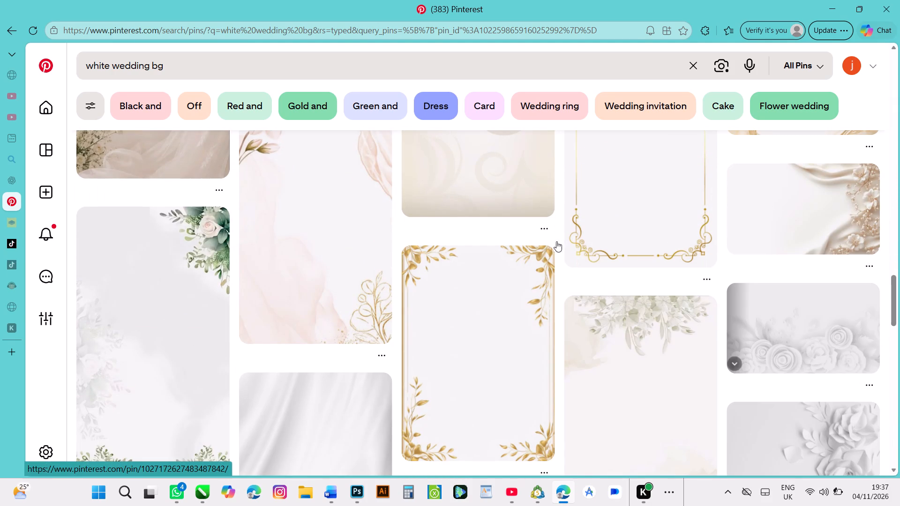
Refine the Pinterest search to "white wedding bg with rings".
{"action": "left_click", "coordinate": [175, 68]}
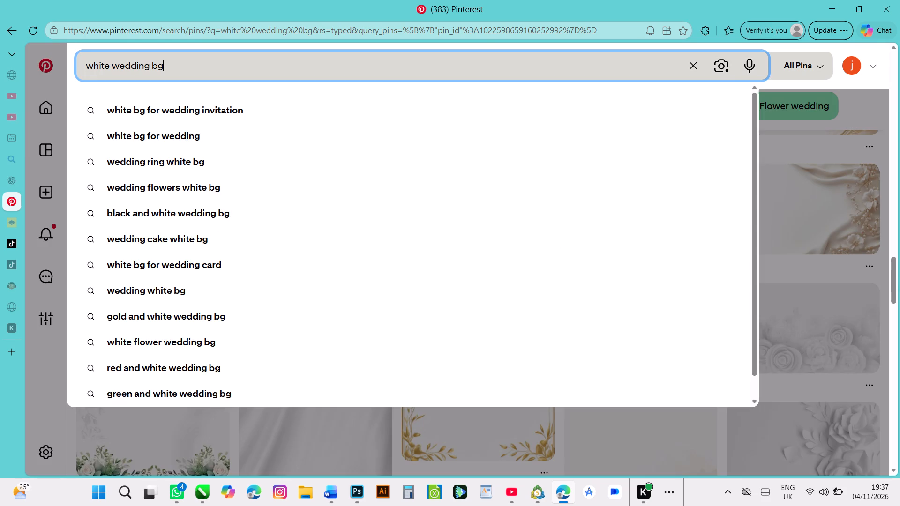
{"action": "key", "text": "space"}
{"action": "type", "text": "with rings"}
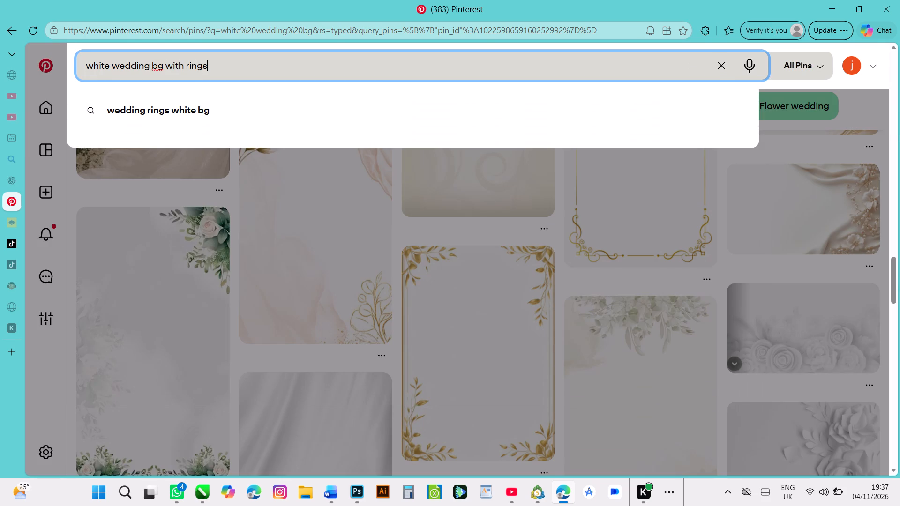
{"action": "key", "text": "Return"}
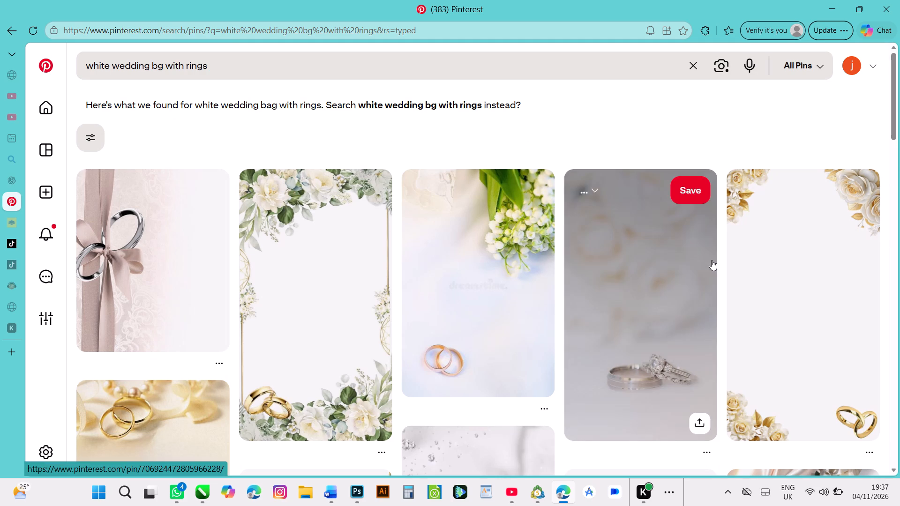
Examine the white wedding backgrounds with rings for one that suits the invitation.
{"action": "left_click_drag", "start_coordinate": [896, 133], "coordinate": [897, 144]}
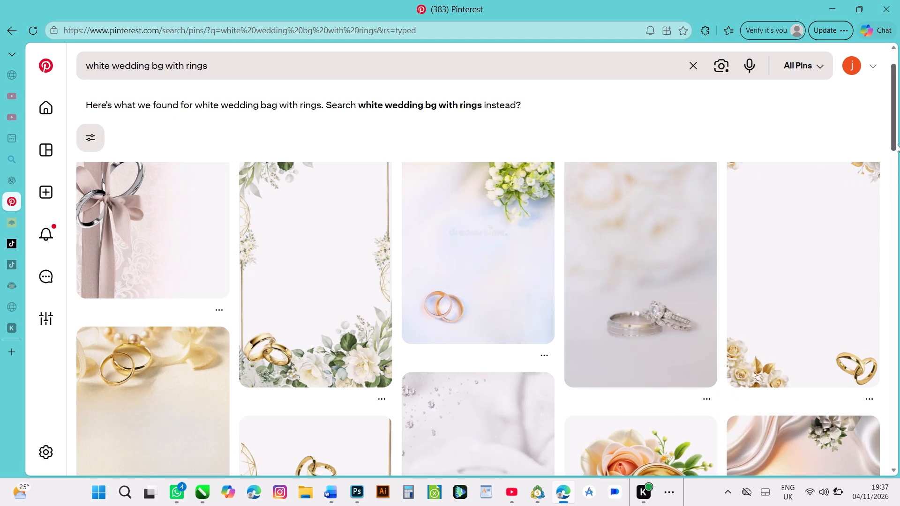
{"action": "left_click_drag", "start_coordinate": [897, 144], "coordinate": [899, 203]}
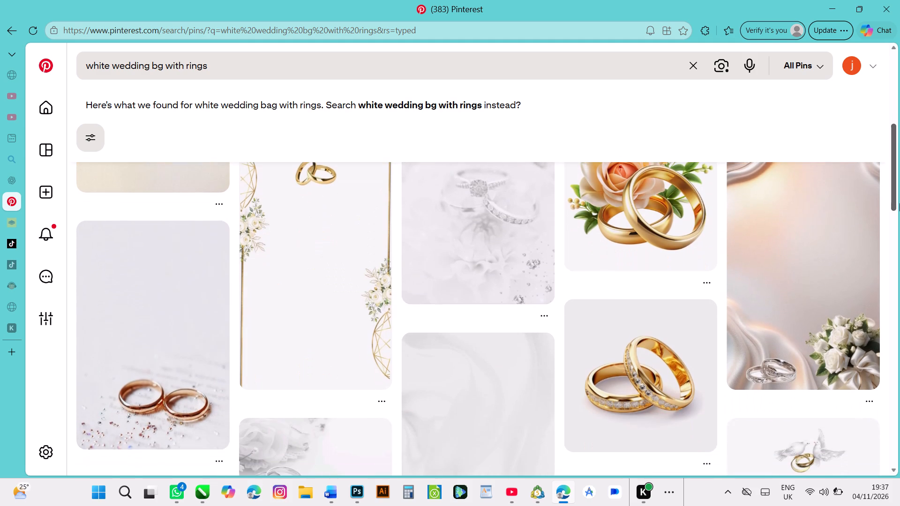
{"action": "left_click_drag", "start_coordinate": [899, 203], "coordinate": [899, 236]}
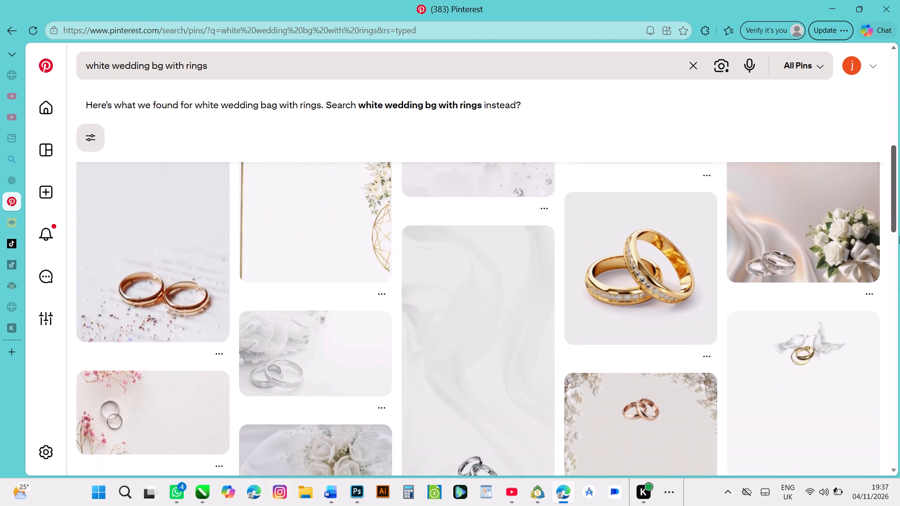
{"action": "left_click_drag", "start_coordinate": [899, 236], "coordinate": [899, 243]}
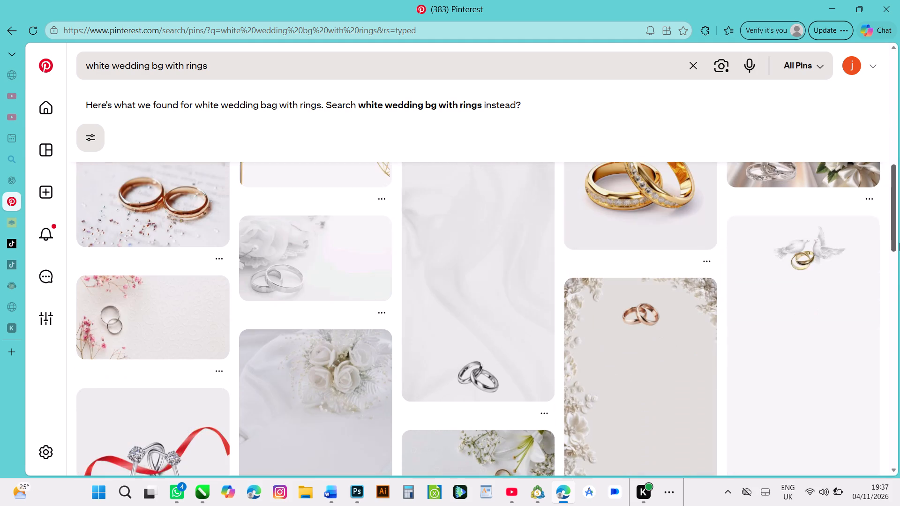
{"action": "left_click_drag", "start_coordinate": [899, 243], "coordinate": [899, 246]}
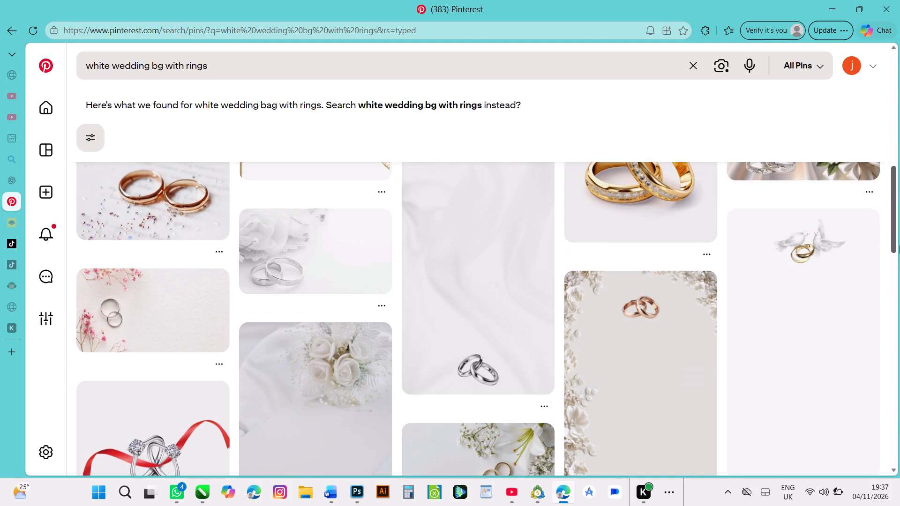
{"action": "left_click_drag", "start_coordinate": [899, 246], "coordinate": [899, 290]}
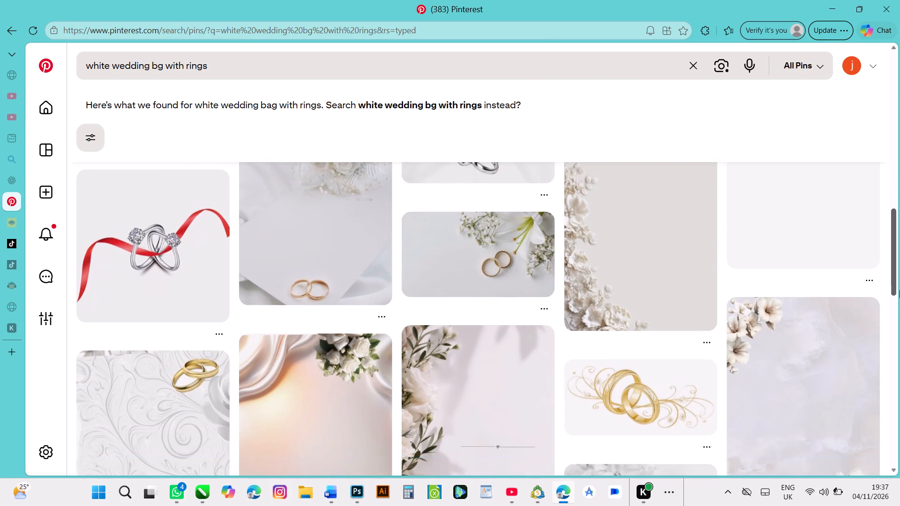
{"action": "left_click_drag", "start_coordinate": [899, 290], "coordinate": [899, 367]}
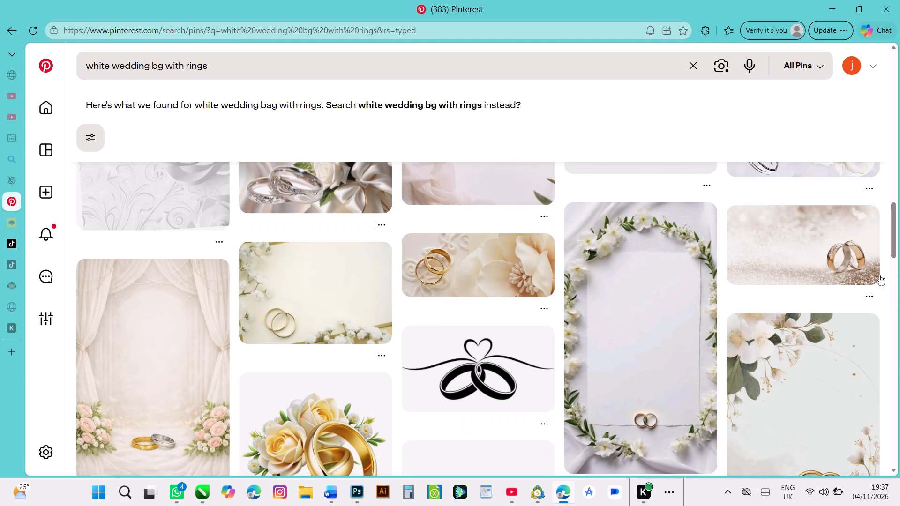
{"action": "left_click_drag", "start_coordinate": [895, 234], "coordinate": [899, 304]}
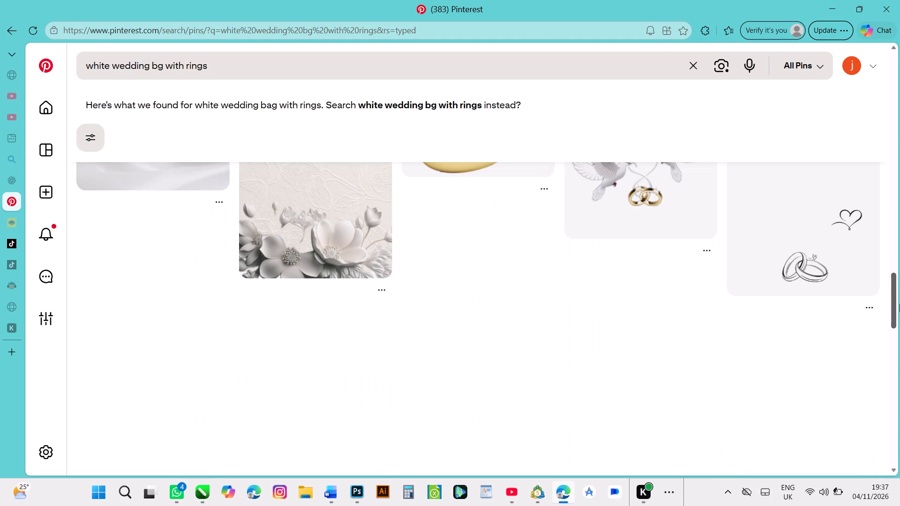
{"action": "left_click_drag", "start_coordinate": [899, 304], "coordinate": [899, 325]}
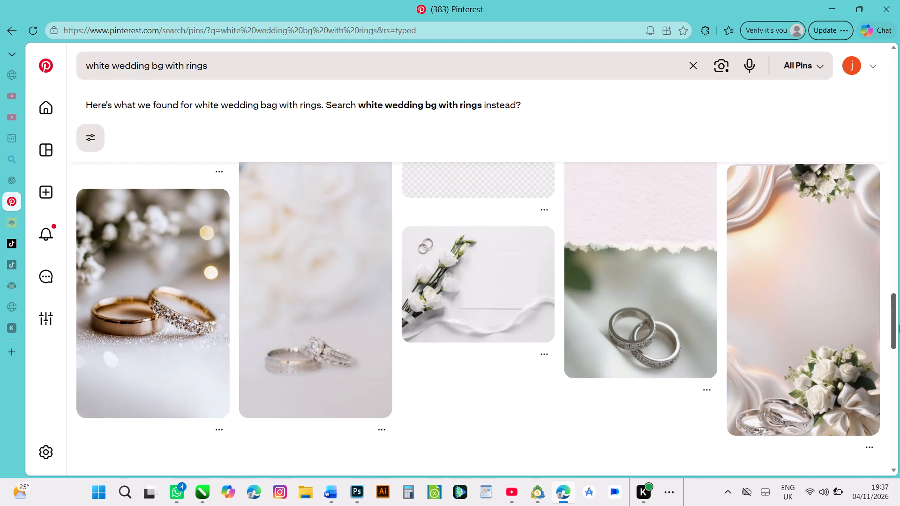
{"action": "left_click_drag", "start_coordinate": [899, 325], "coordinate": [899, 322]}
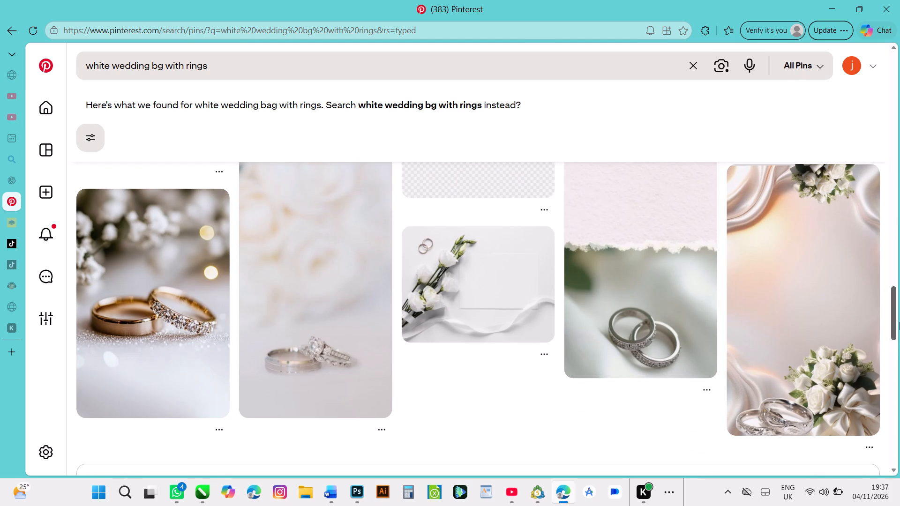
{"action": "left_click_drag", "start_coordinate": [899, 322], "coordinate": [899, 309]}
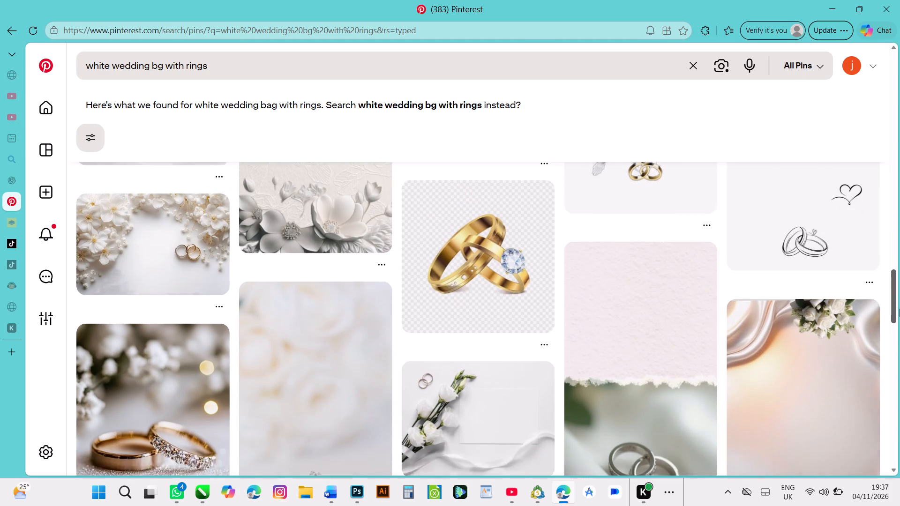
{"action": "left_click_drag", "start_coordinate": [899, 309], "coordinate": [899, 309]}
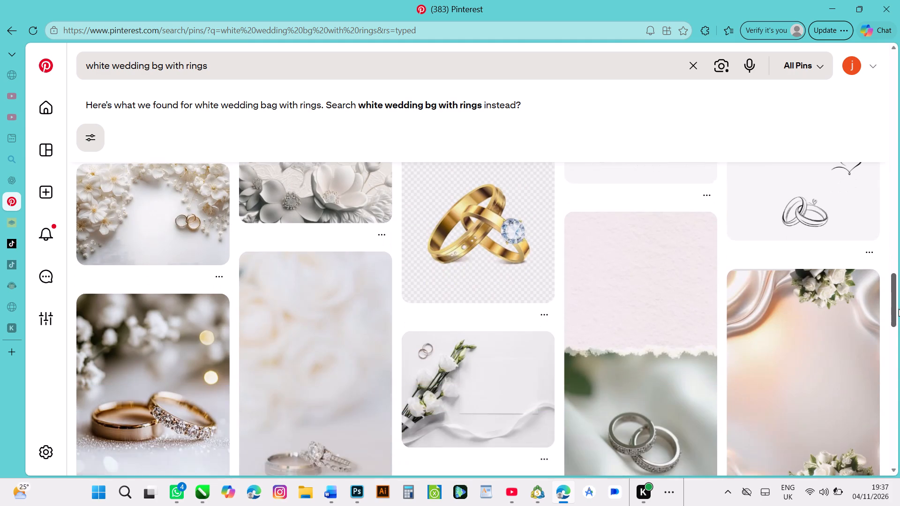
Examine the pale background with silver rings and its related pins, including the one with rings on a book inside an ornate black frame.
{"action": "left_click", "coordinate": [346, 354]}
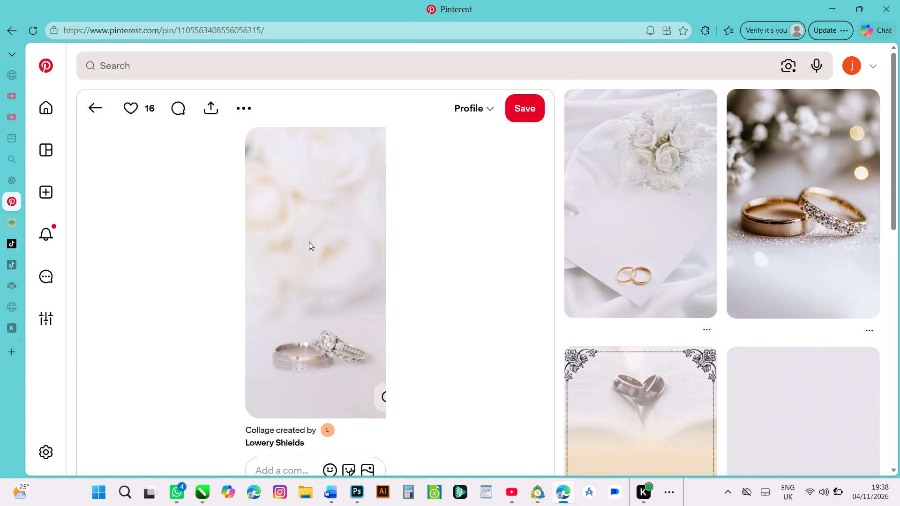
{"action": "right_click", "coordinate": [309, 242]}
{"action": "left_click_drag", "start_coordinate": [896, 206], "coordinate": [899, 228]}
{"action": "left_click_drag", "start_coordinate": [899, 228], "coordinate": [899, 232]}
{"action": "left_click_drag", "start_coordinate": [896, 216], "coordinate": [898, 267]}
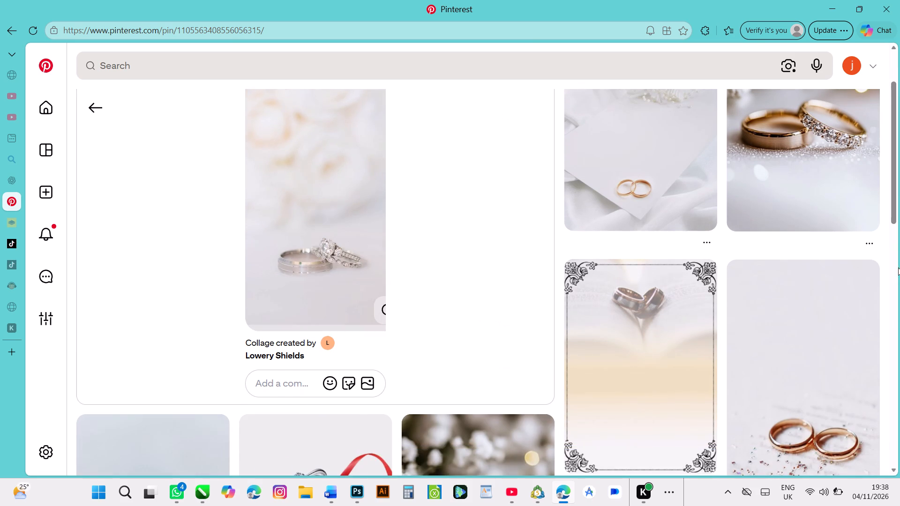
{"action": "left_click", "coordinate": [672, 313]}
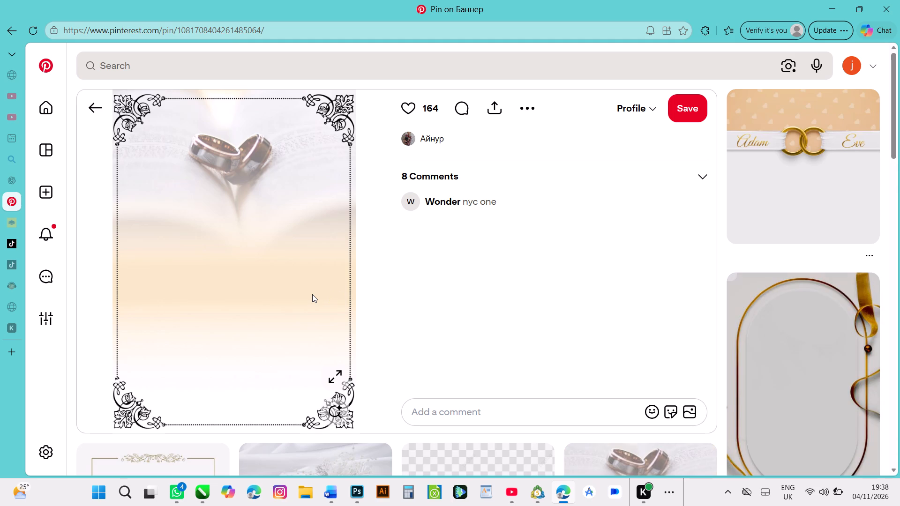
Open the "Adam" and "Eve" wedding invitation pin with interlocked gold rings on a white ribbon and copy its image.
{"action": "left_click", "coordinate": [789, 189]}
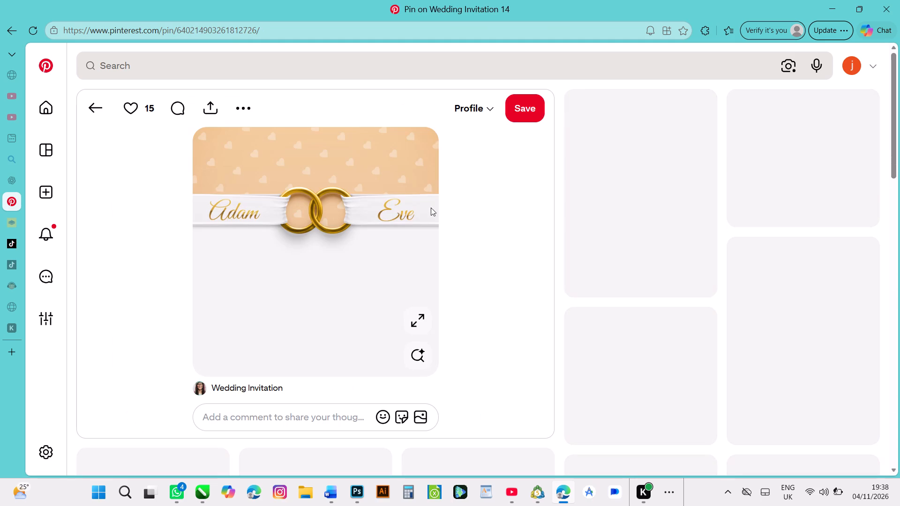
{"action": "right_click", "coordinate": [344, 216]}
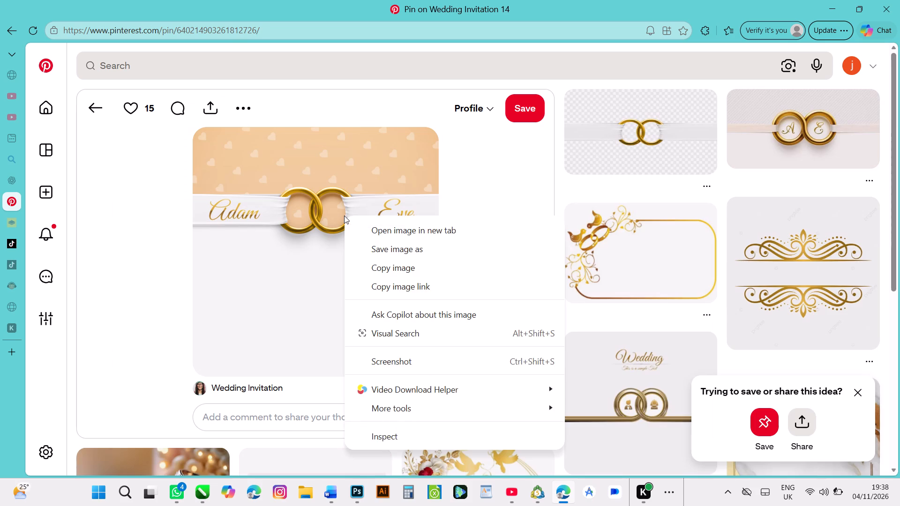
{"action": "left_click", "coordinate": [390, 264]}
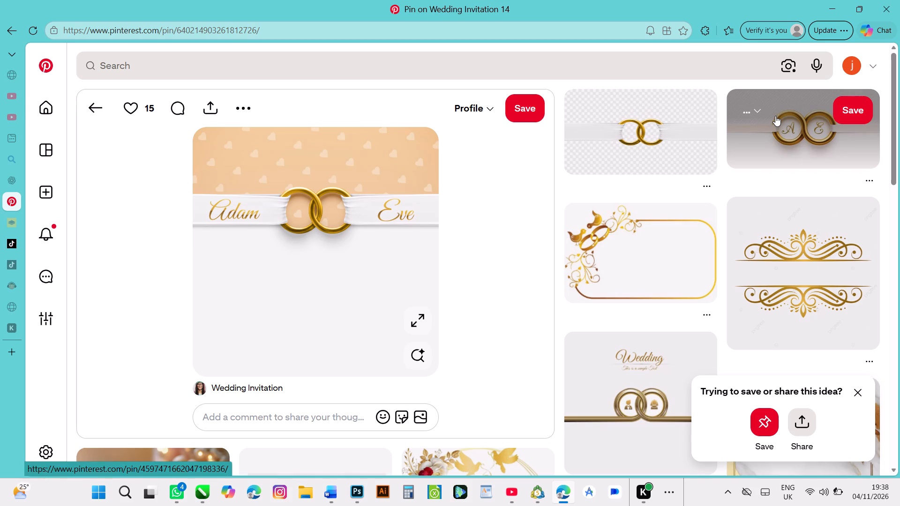
Compare the related gold-ring pins: the SimilarPNG rings on a transparent white ribbon and the rings with initials A and E.
{"action": "left_click", "coordinate": [673, 142]}
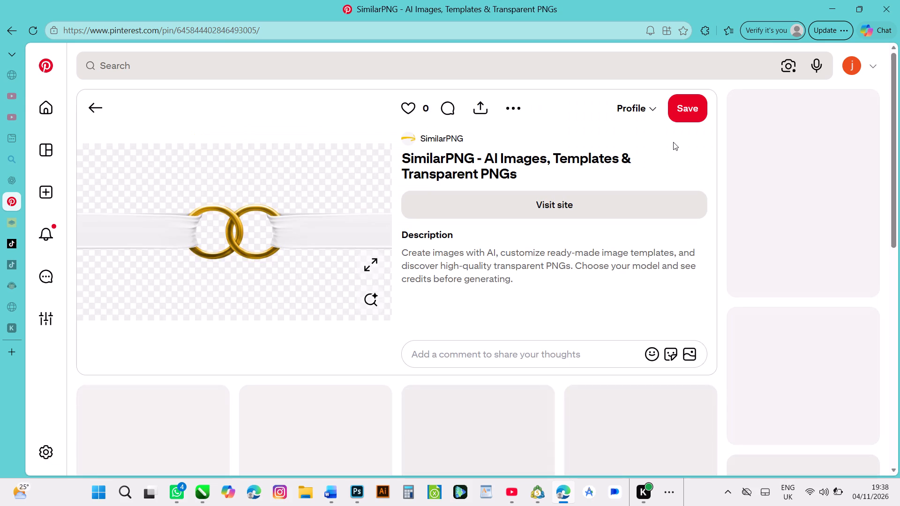
{"action": "left_click", "coordinate": [92, 104]}
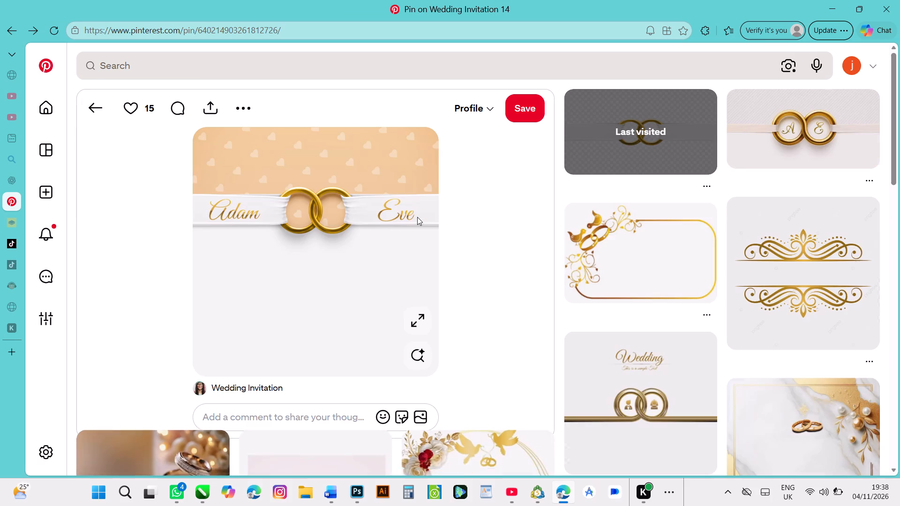
{"action": "left_click", "coordinate": [832, 138]}
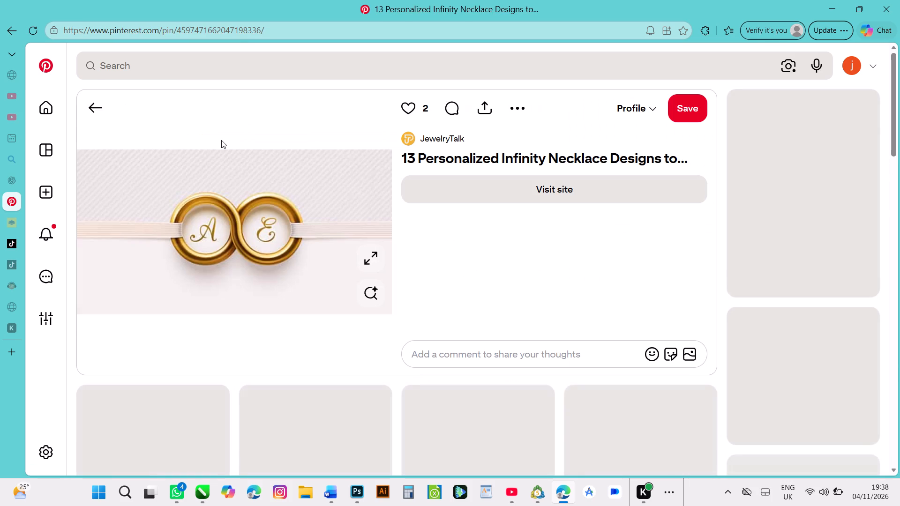
{"action": "left_click", "coordinate": [93, 105]}
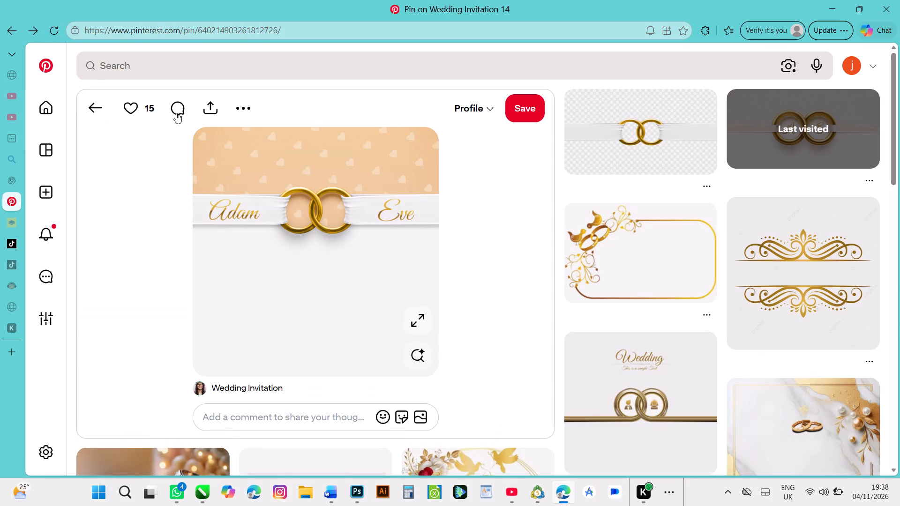
{"action": "left_click", "coordinate": [675, 153]}
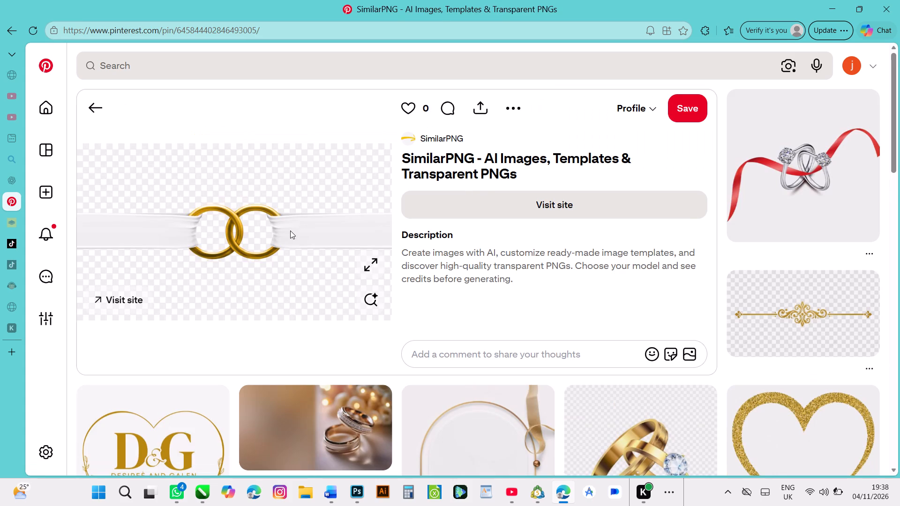
{"action": "left_click_drag", "start_coordinate": [290, 231], "coordinate": [82, 227]}
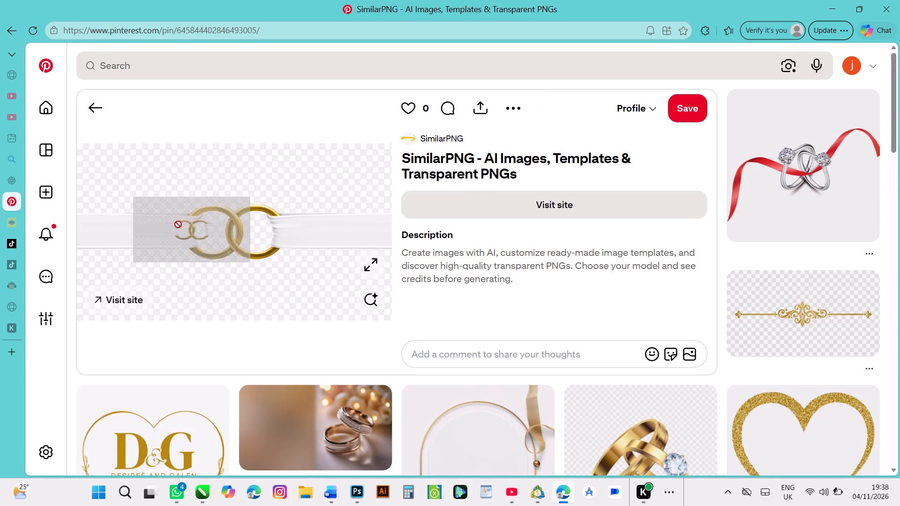
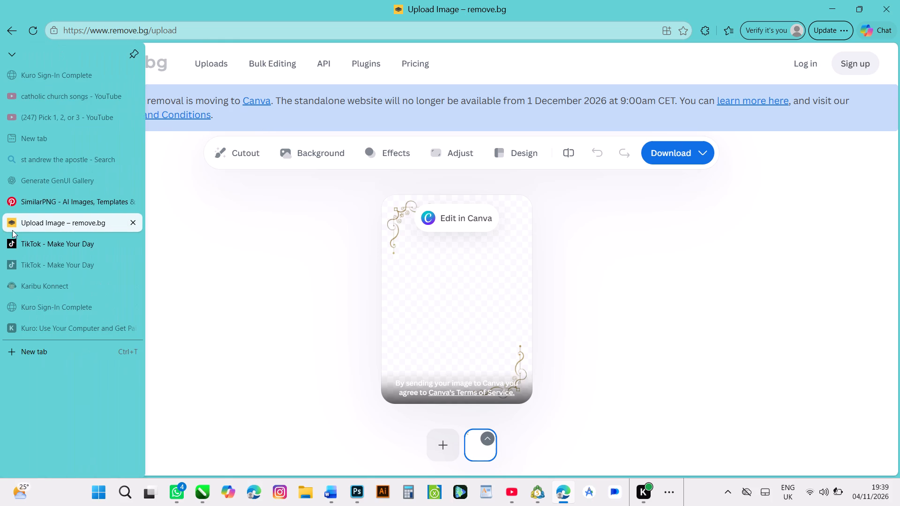
Upload the SimilarPNG pin's interlocked gold rings on white ribbon from Pinterest to remove.bg for background removal.
{"action": "left_click", "coordinate": [37, 208]}
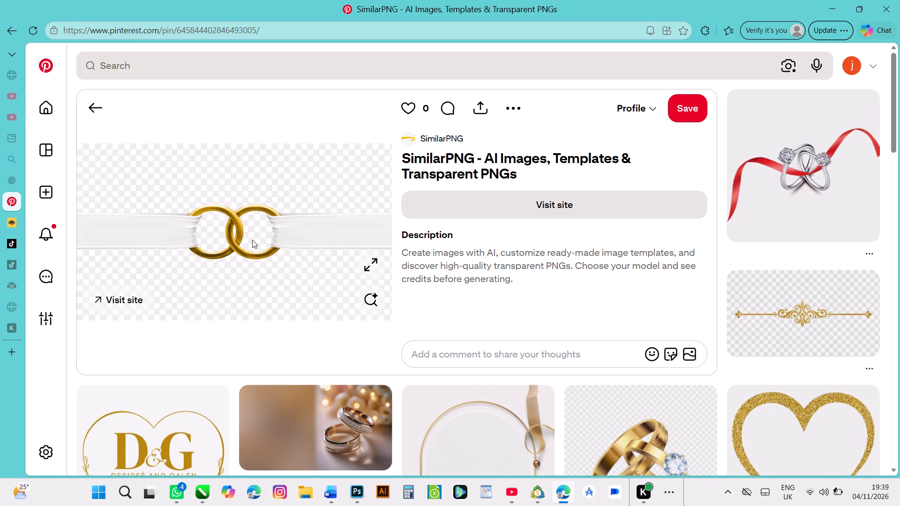
{"action": "left_click_drag", "start_coordinate": [252, 240], "coordinate": [17, 227]}
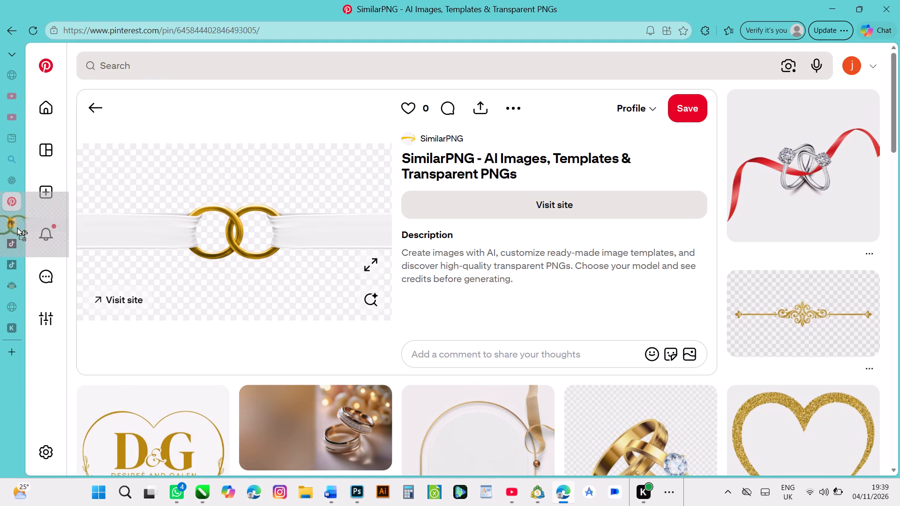
{"action": "left_click_drag", "start_coordinate": [17, 227], "coordinate": [296, 285]}
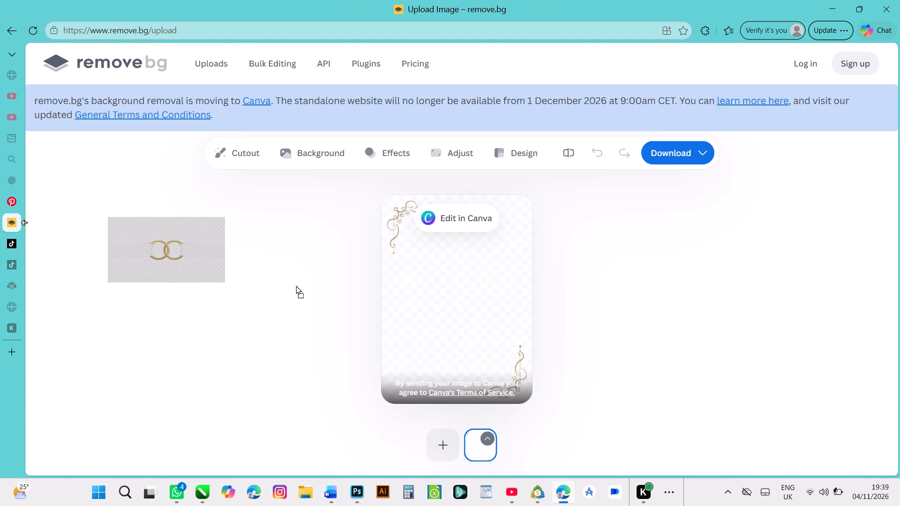
{"action": "left_click_drag", "start_coordinate": [296, 285], "coordinate": [300, 285]}
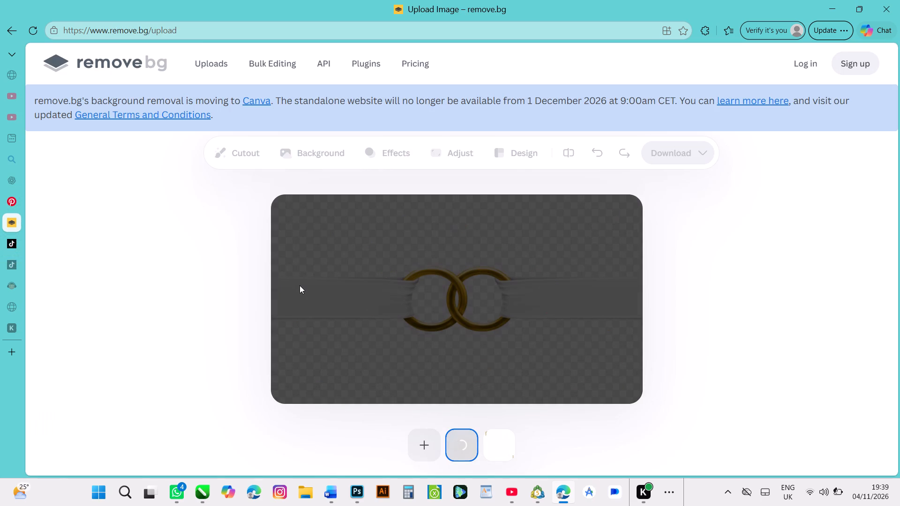